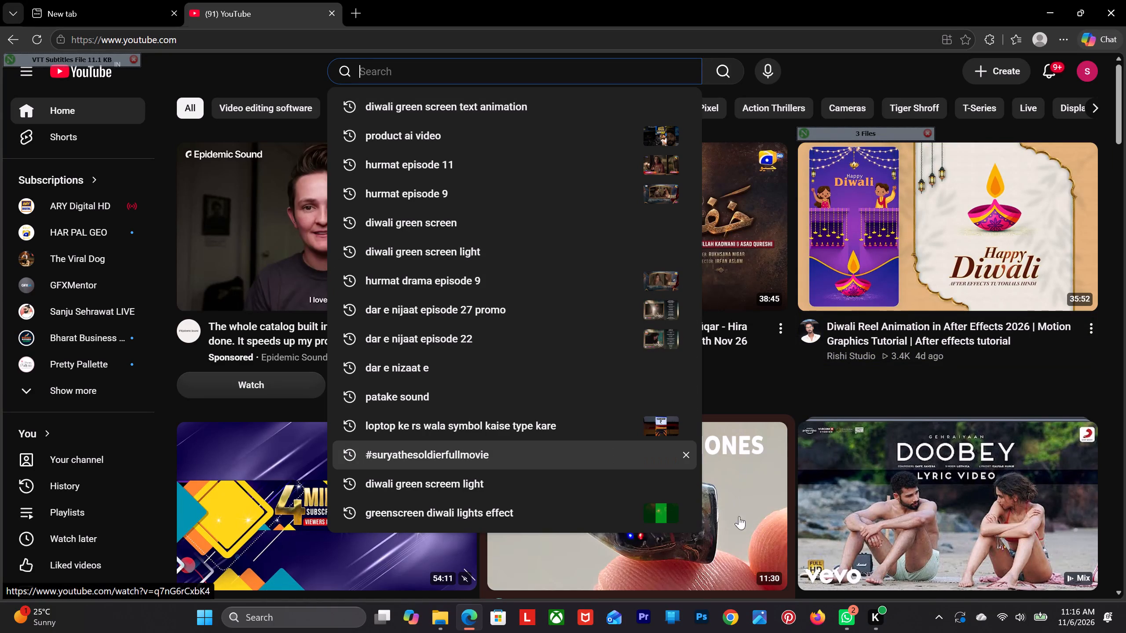
Search YouTube for "diwali green screen text animation" using the earlier search suggestion.
left_click(443, 116)
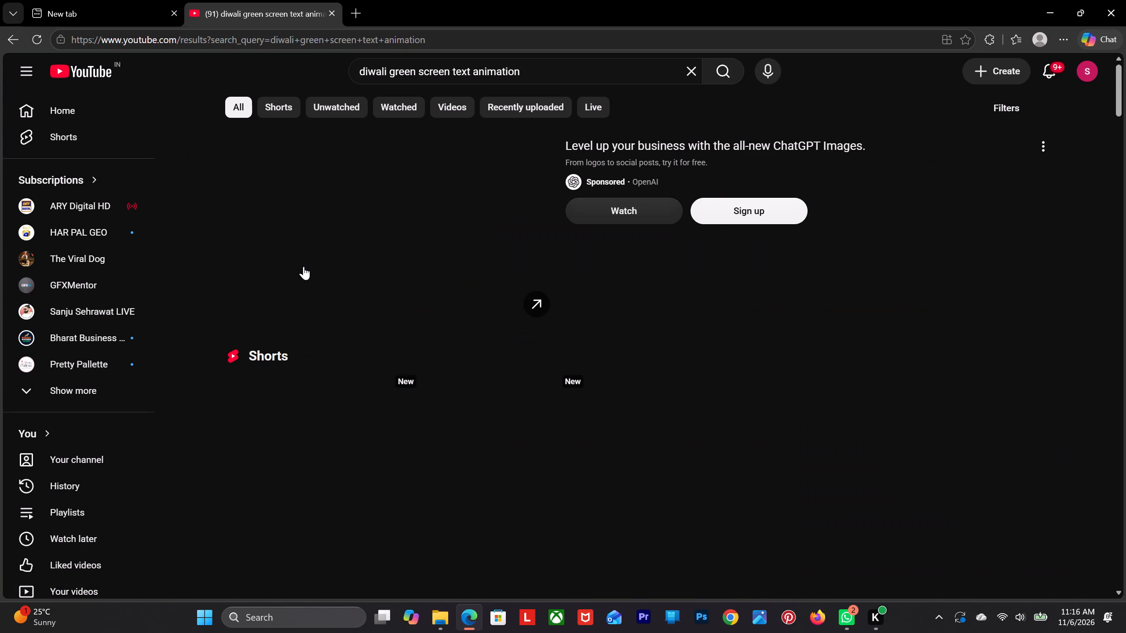
Open the "Happy Diwali Glowing Golden Letter Reveal | Green Screen Animation" video from the results and pause playback.
scroll(317, 229, "down", 2)
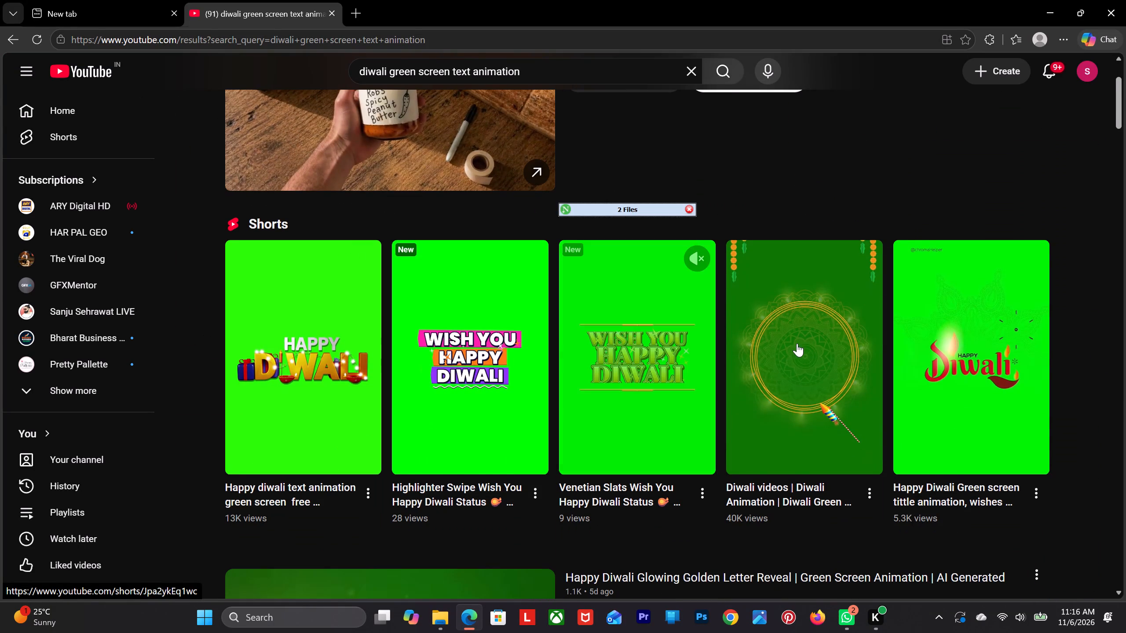
scroll(792, 345, "down", 7)
right_click(412, 240)
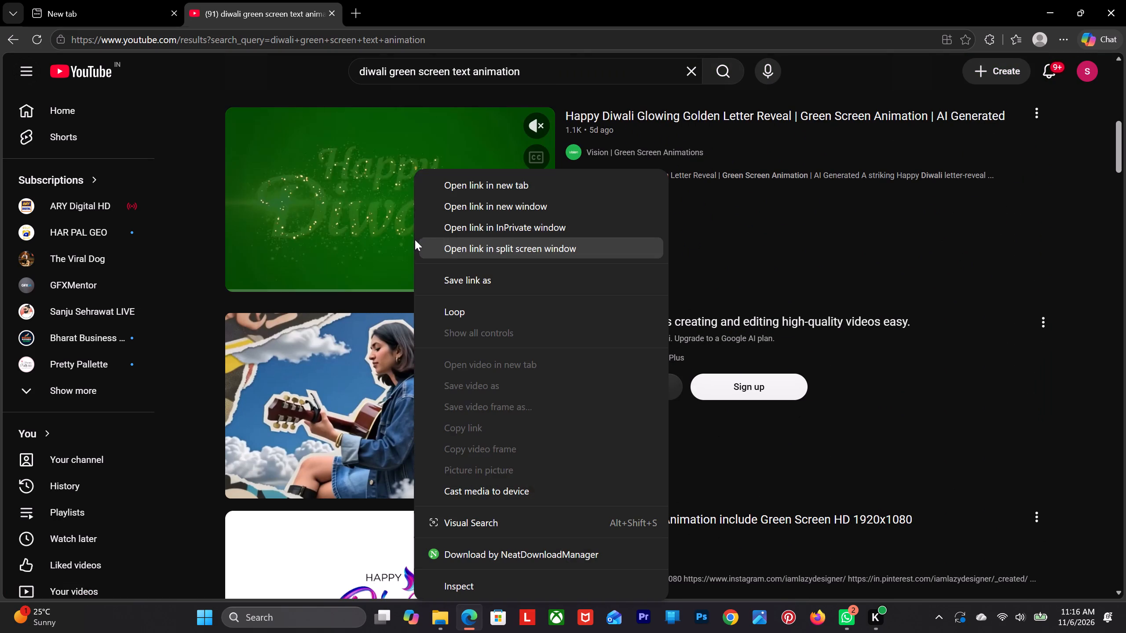
left_click(354, 224)
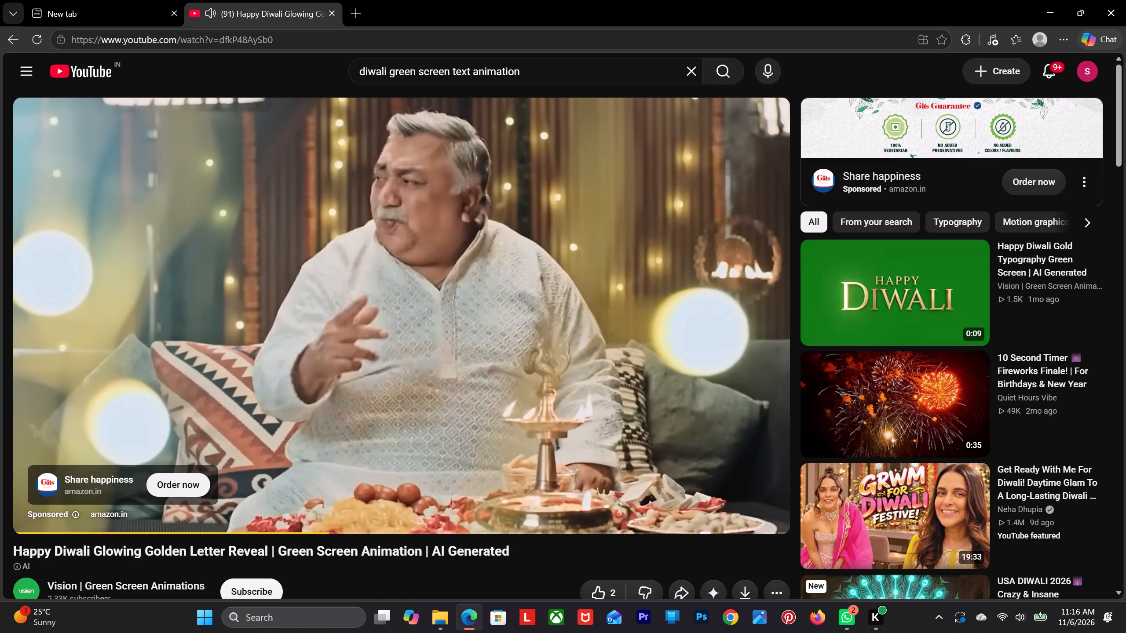
left_click(455, 306)
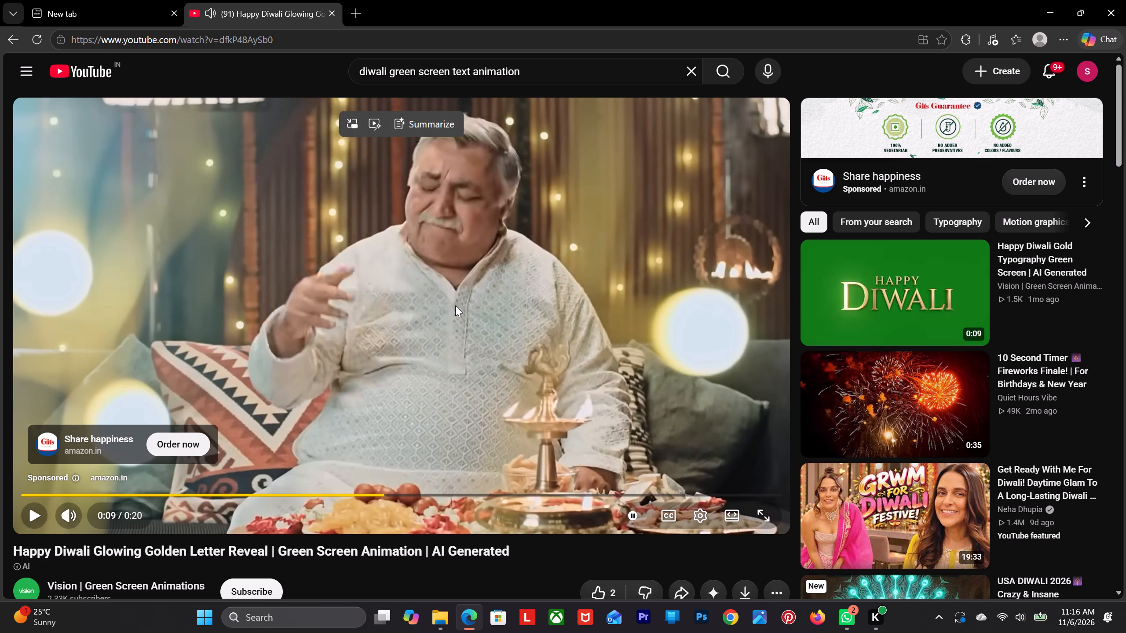
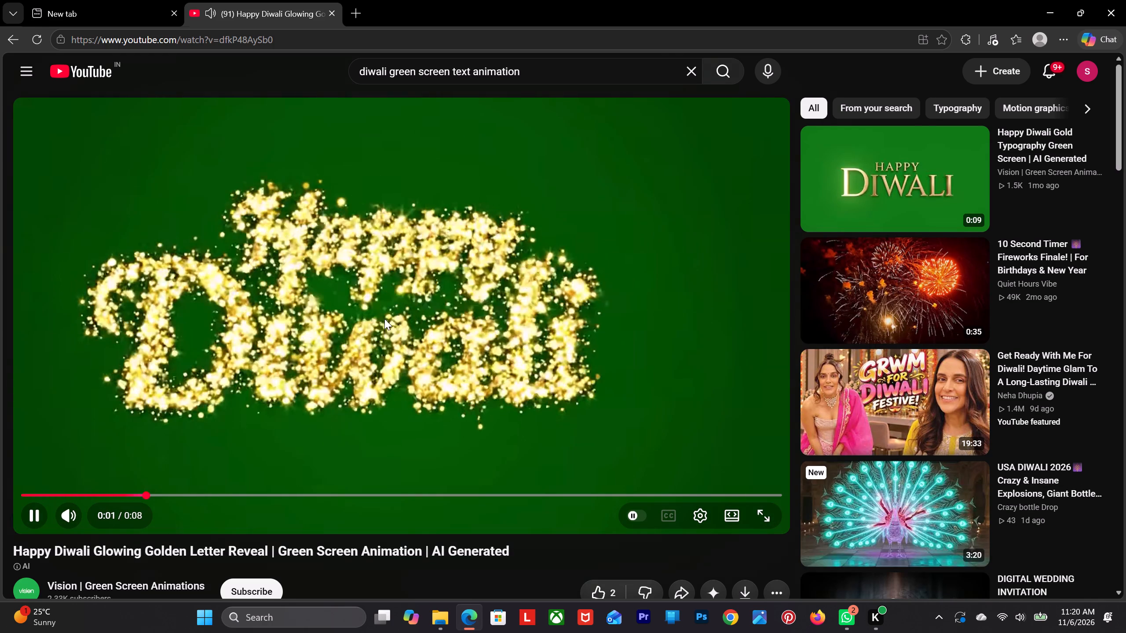
Preview the Happy Diwali golden letter animation and leave it paused near its end.
left_click(406, 306)
left_click(373, 300)
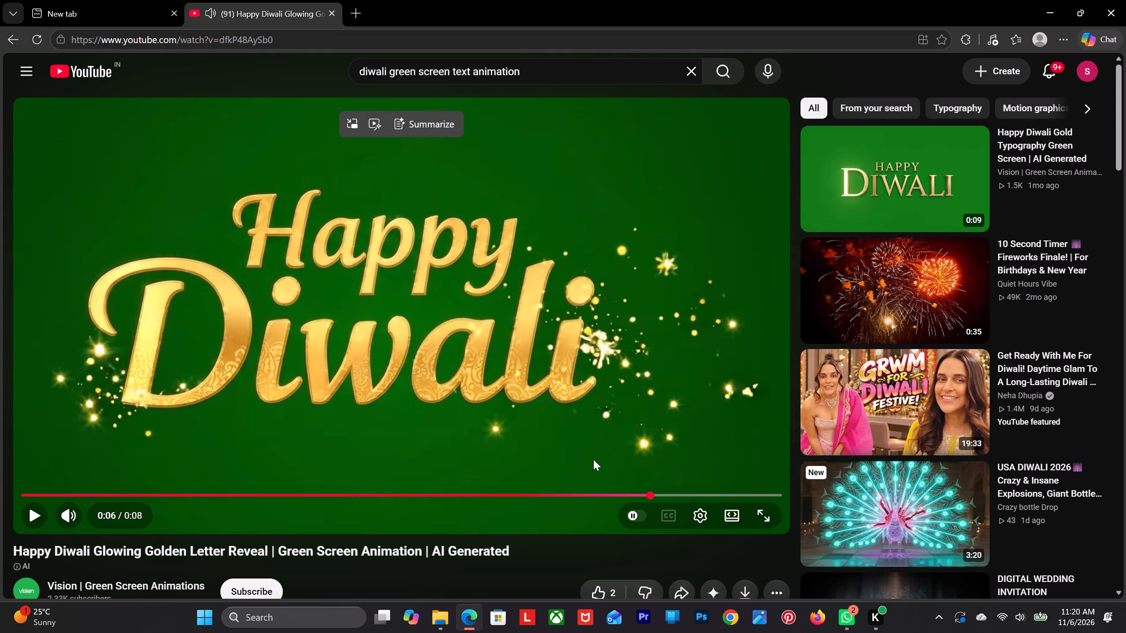
Copy the share link of the Happy Diwali Glowing Golden Letter Reveal video.
scroll(236, 468, "down", 2)
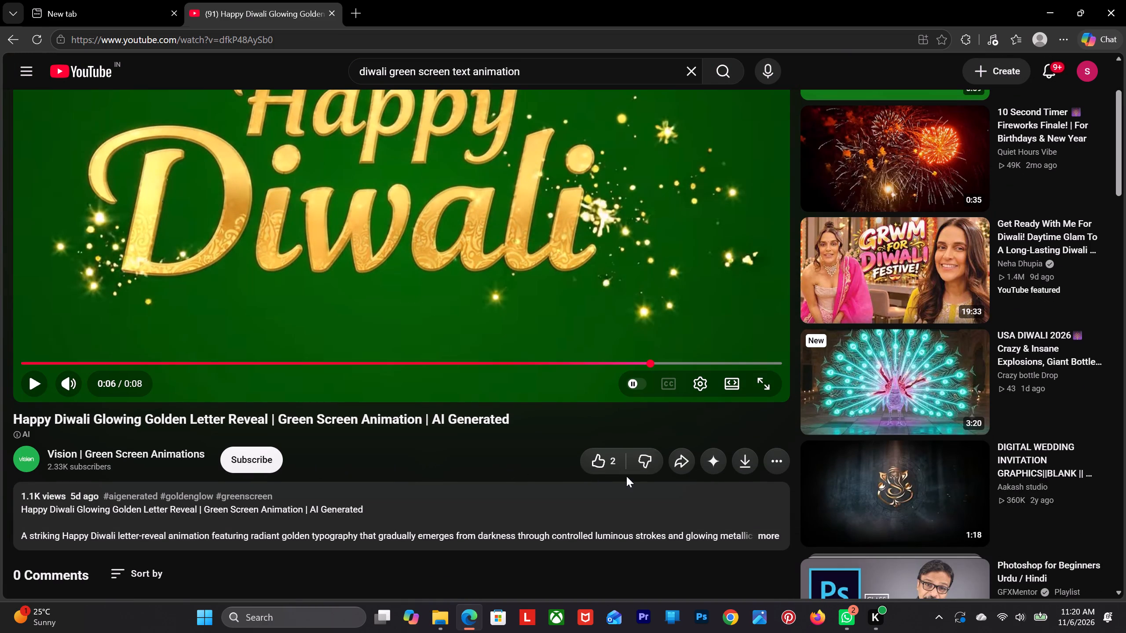
left_click(675, 466)
left_click(670, 401)
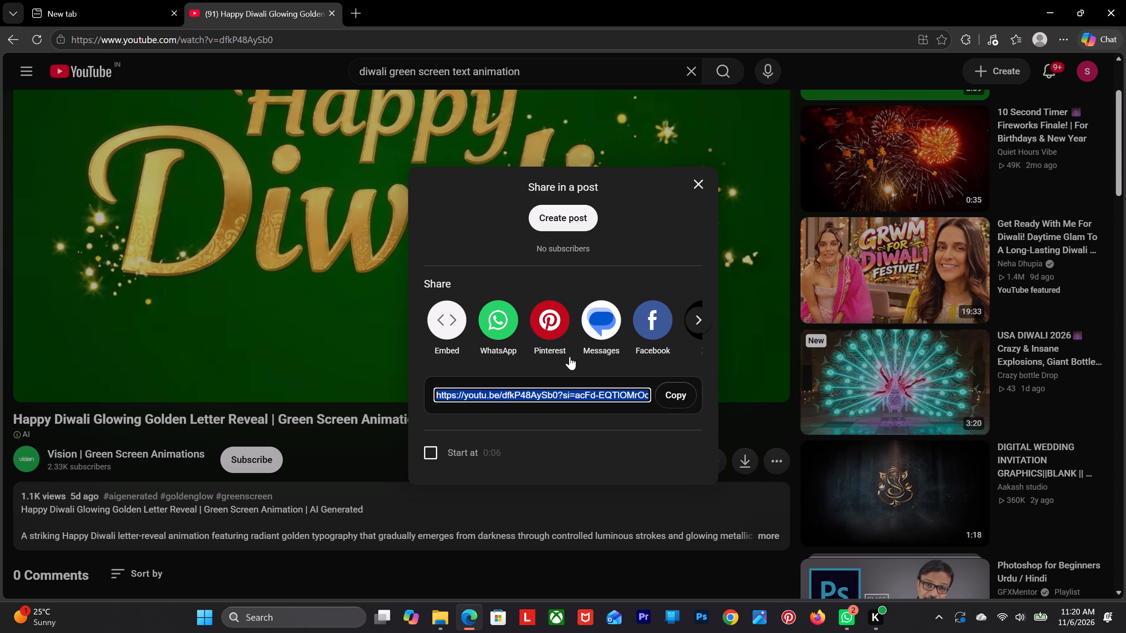
left_click(673, 396)
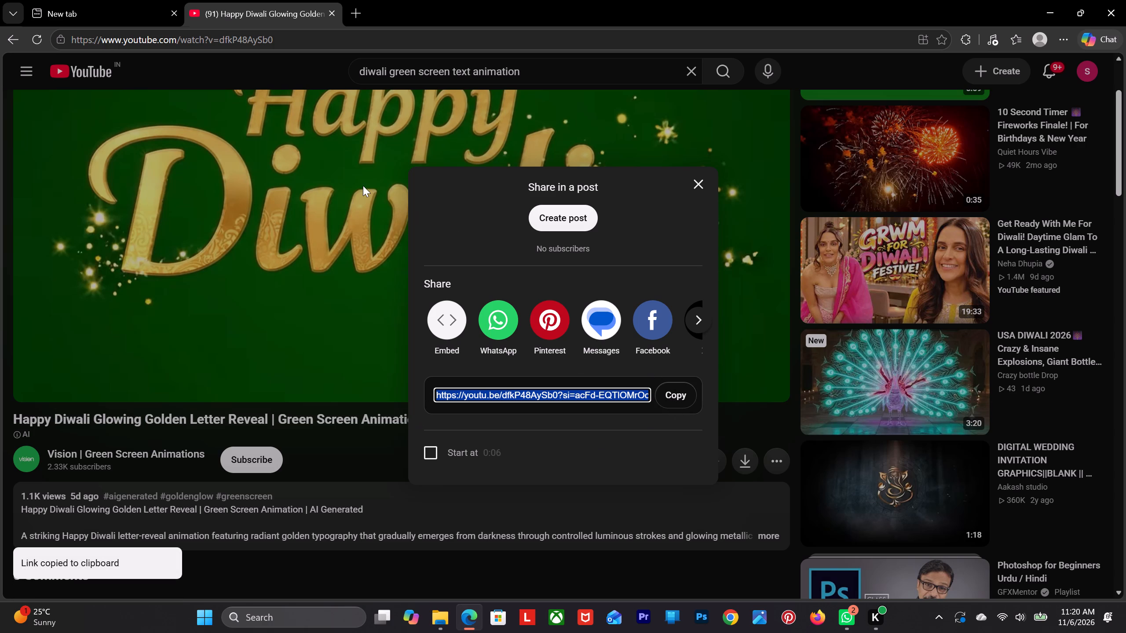
Search the web in a new tab for "youtube video dowloder" using the earlier search suggestion.
left_click(361, 13)
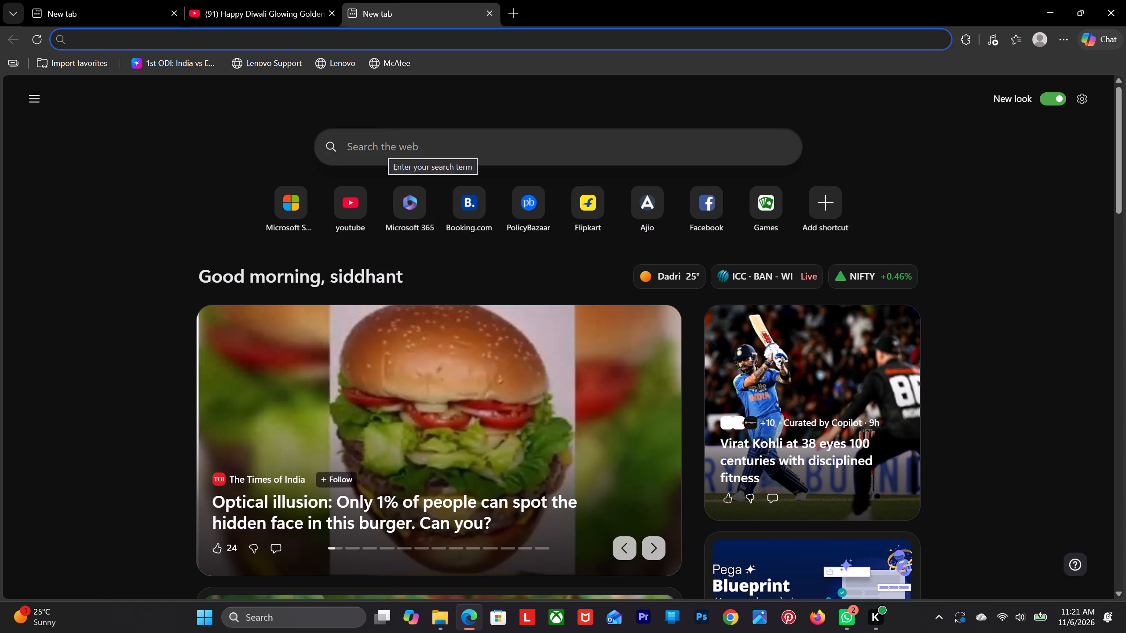
left_click(381, 149)
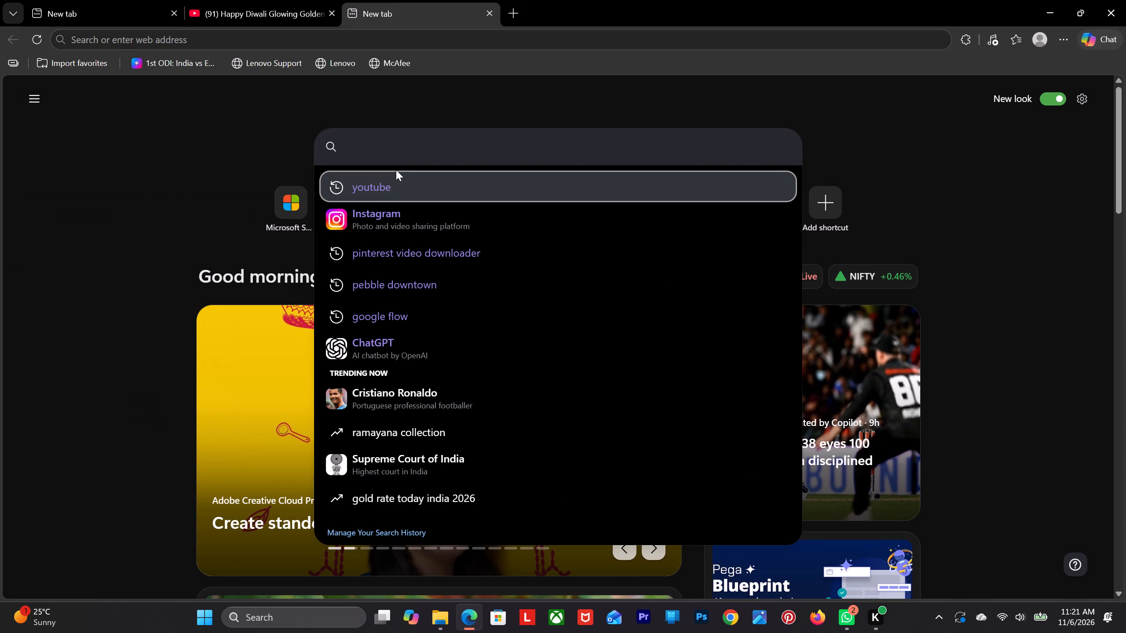
type("youtube video")
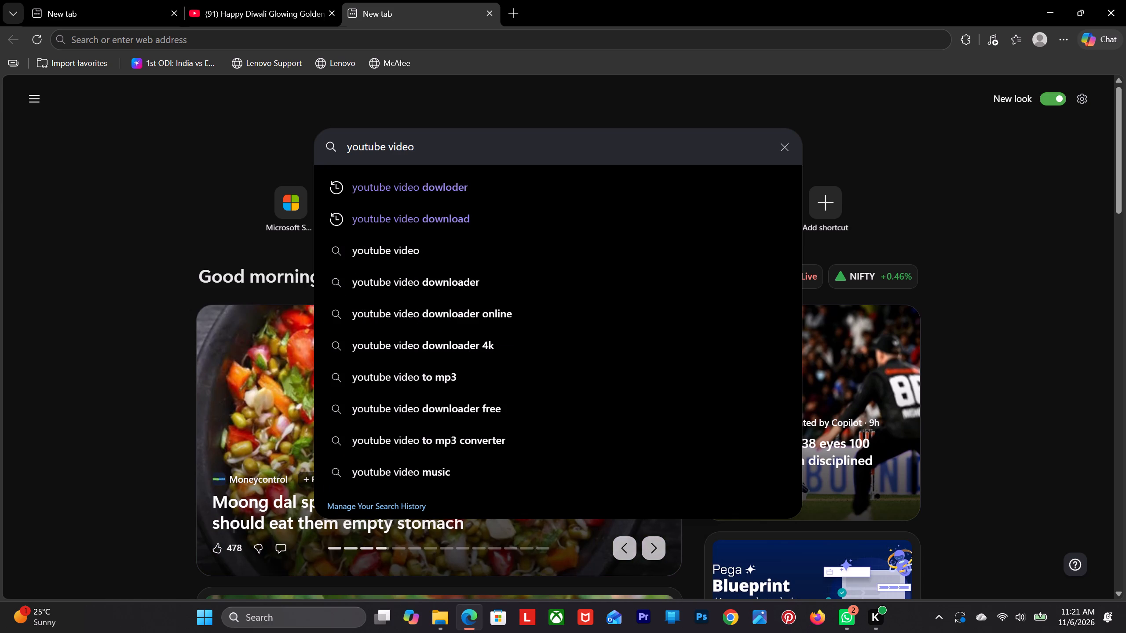
key("Right")
key("Down")
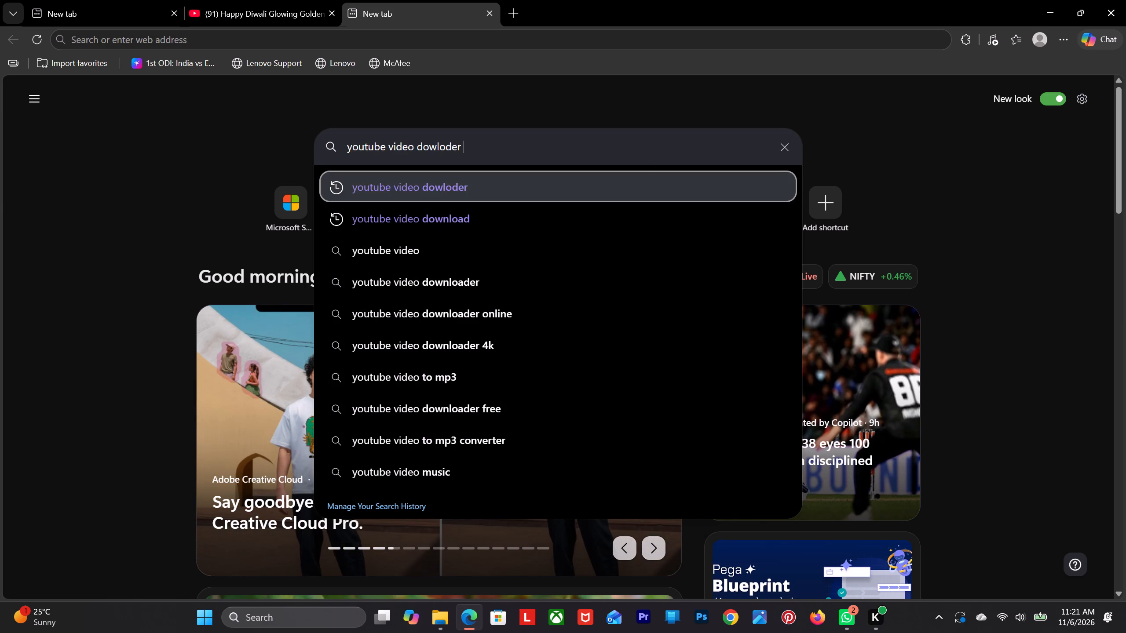
key("Return")
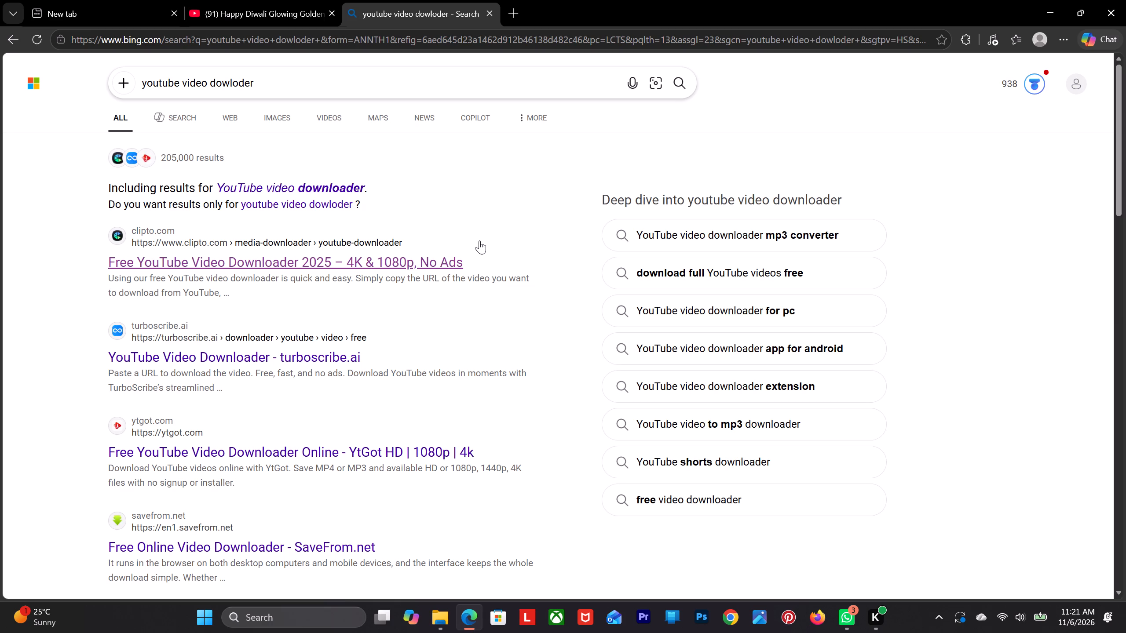
Open Clipto's Free YouTube Video Downloader from the results and load the copied Diwali video link into it.
left_click(421, 251)
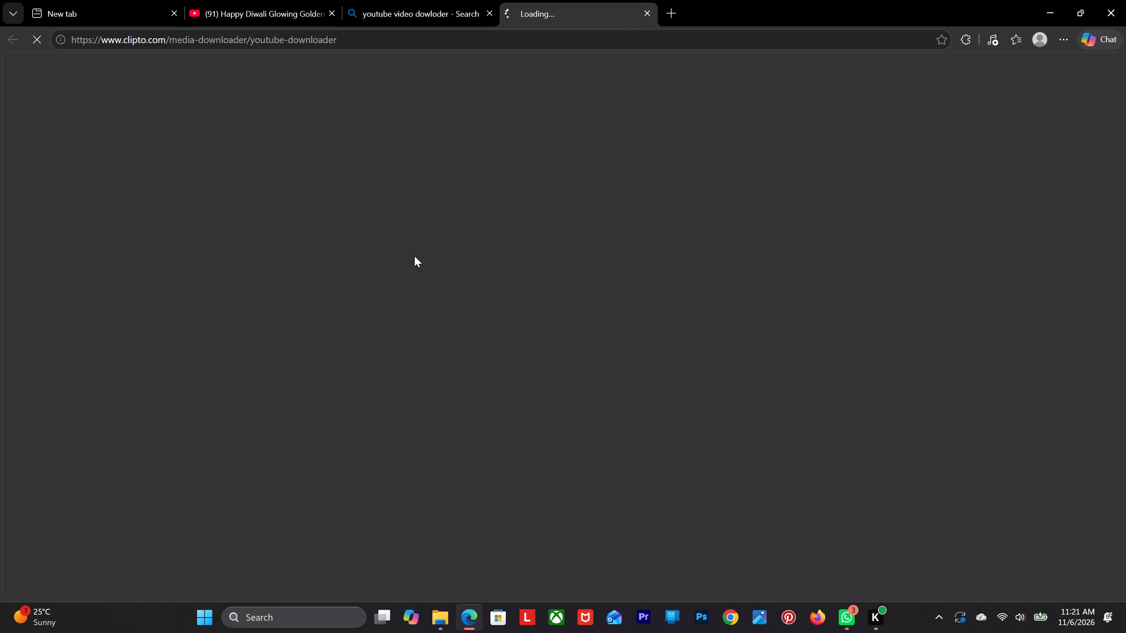
left_click(330, 393)
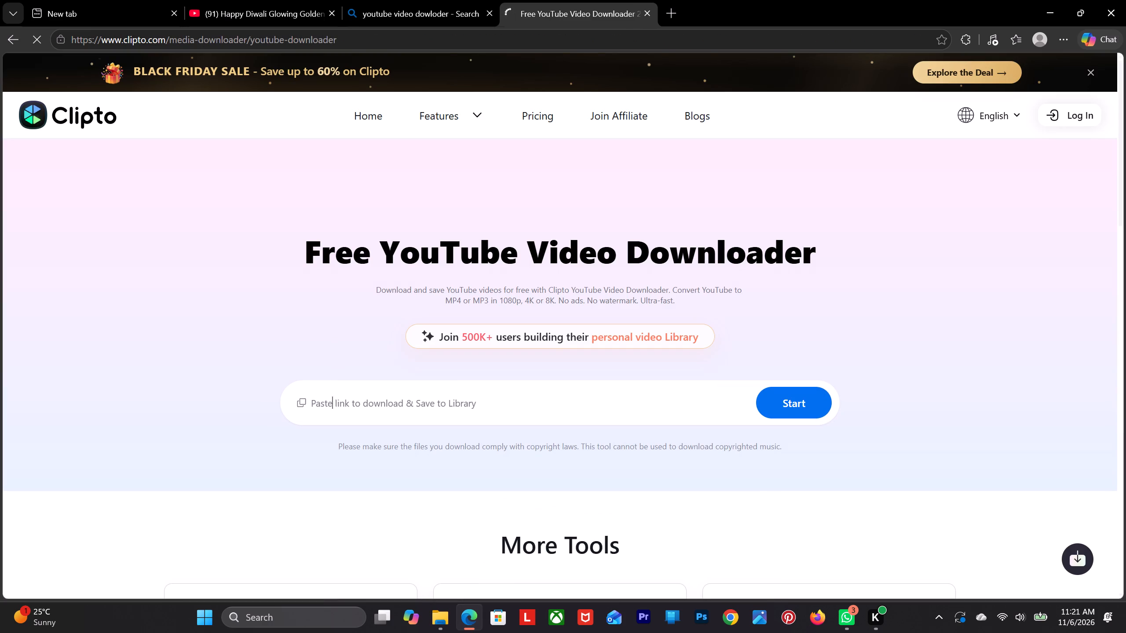
key("ctrl+v")
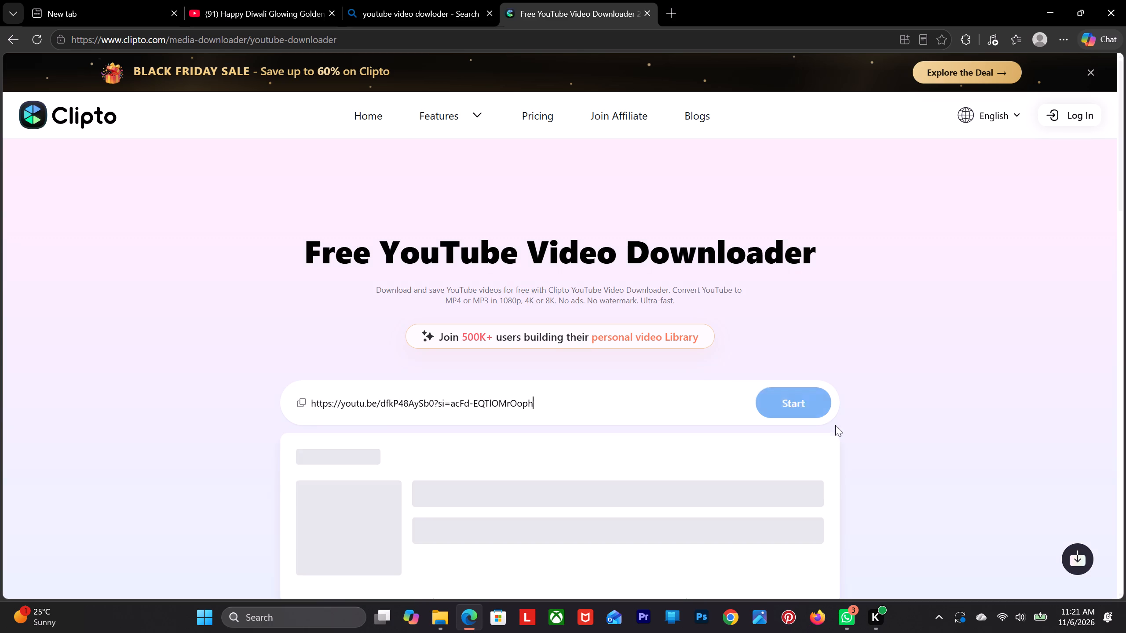
scroll(612, 462, "down", 3)
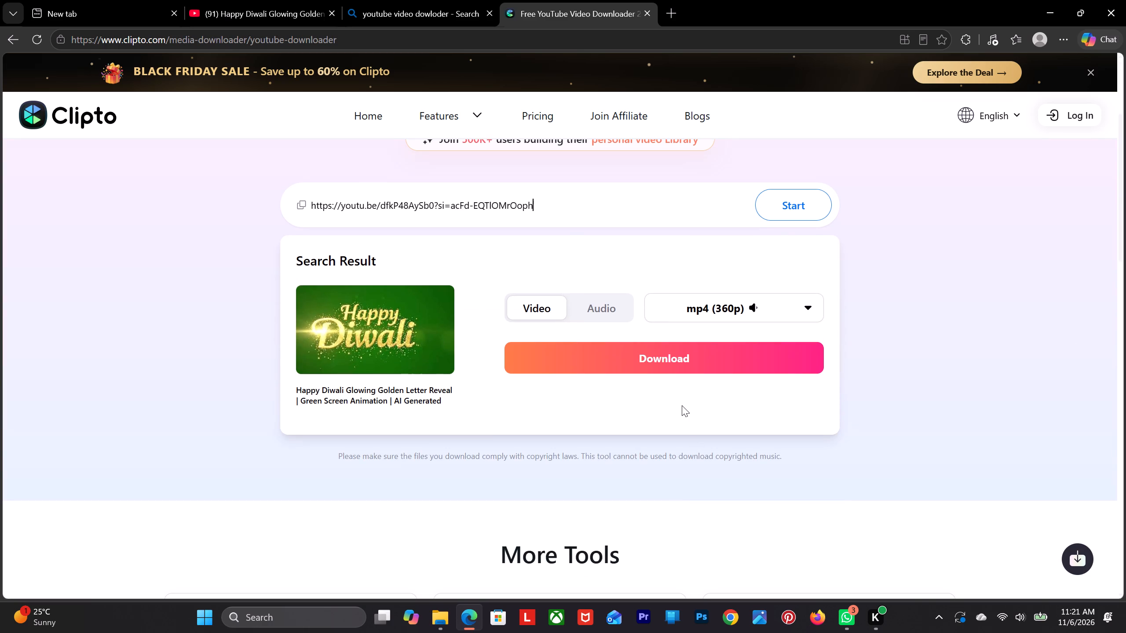
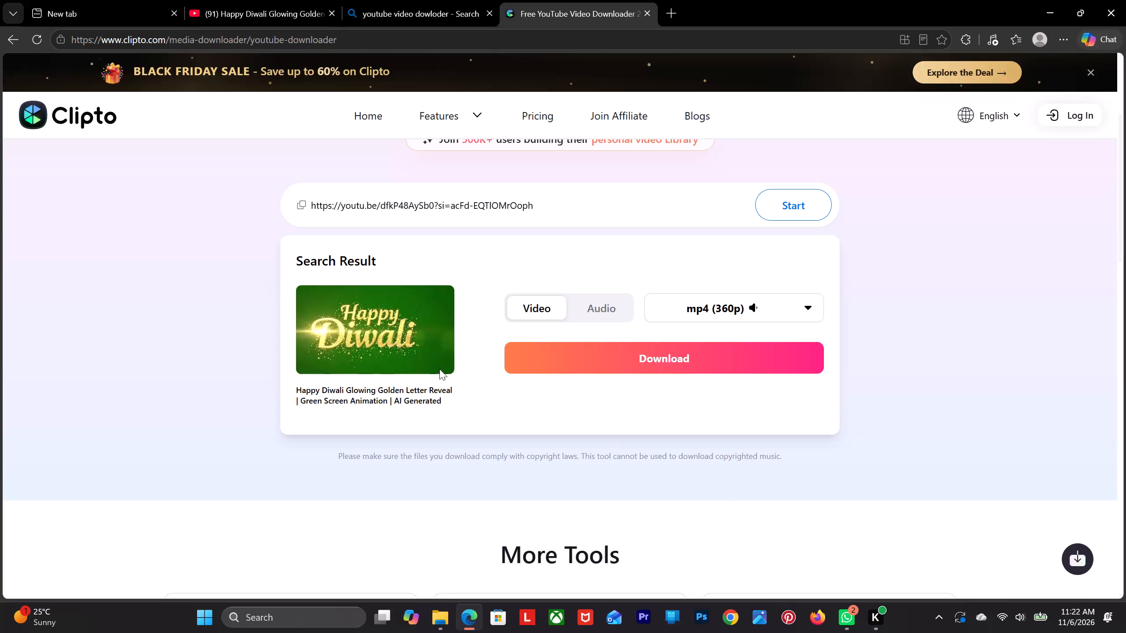
Download the Happy Diwali letter reveal video from Clipto as mp4 (360p).
left_click(561, 364)
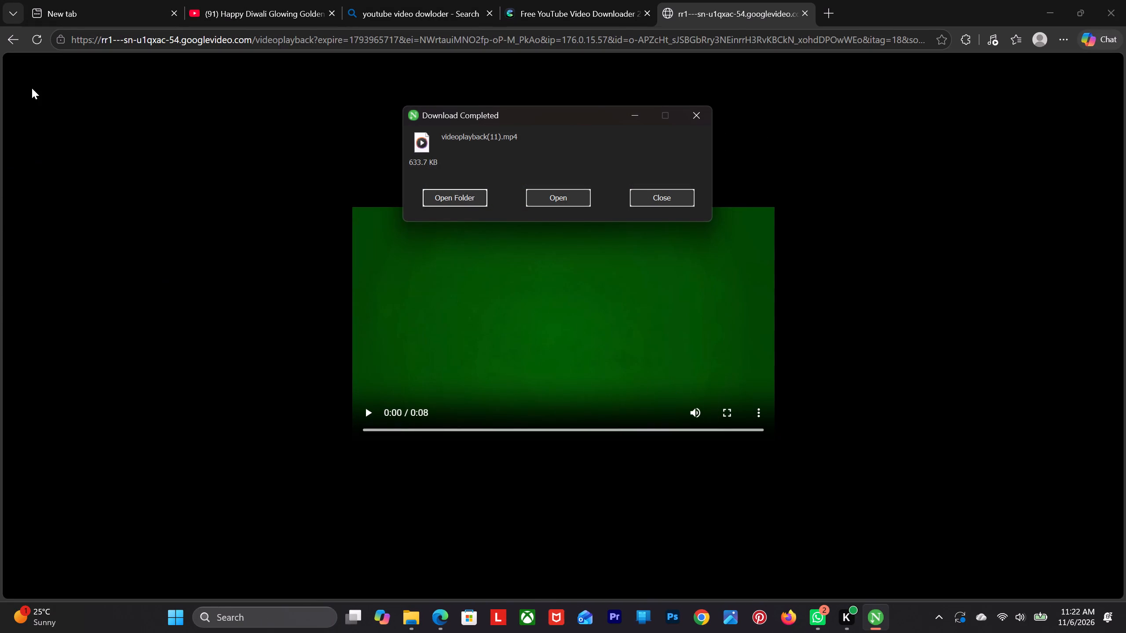
Return to the Clipto downloader page and download the same Diwali video as mp4 (1080p).
left_click(11, 42)
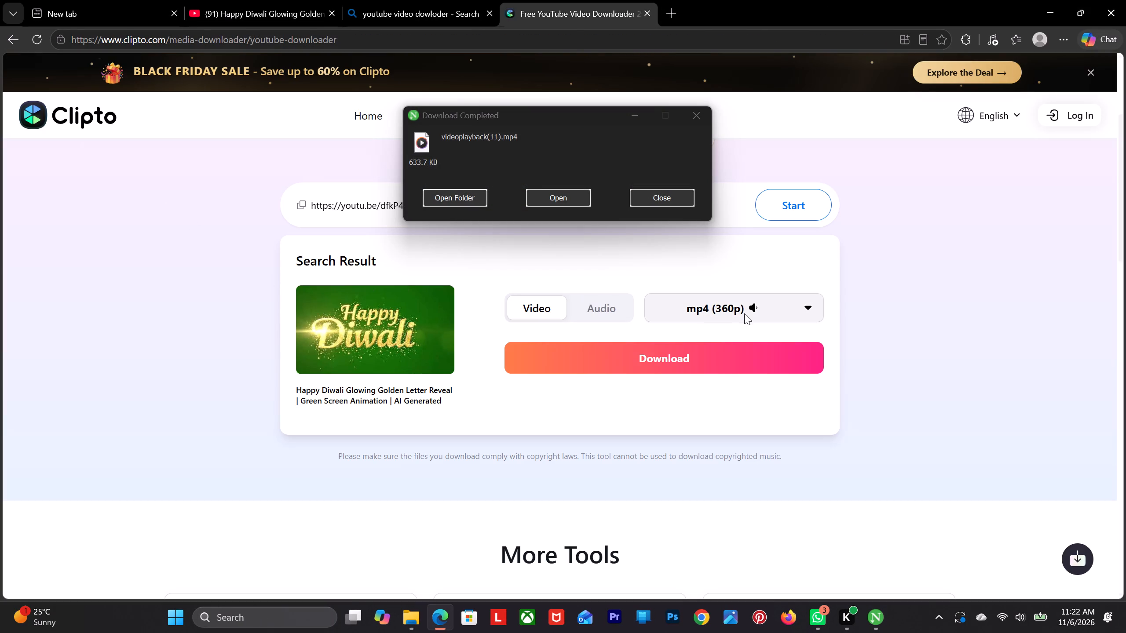
left_click(748, 313)
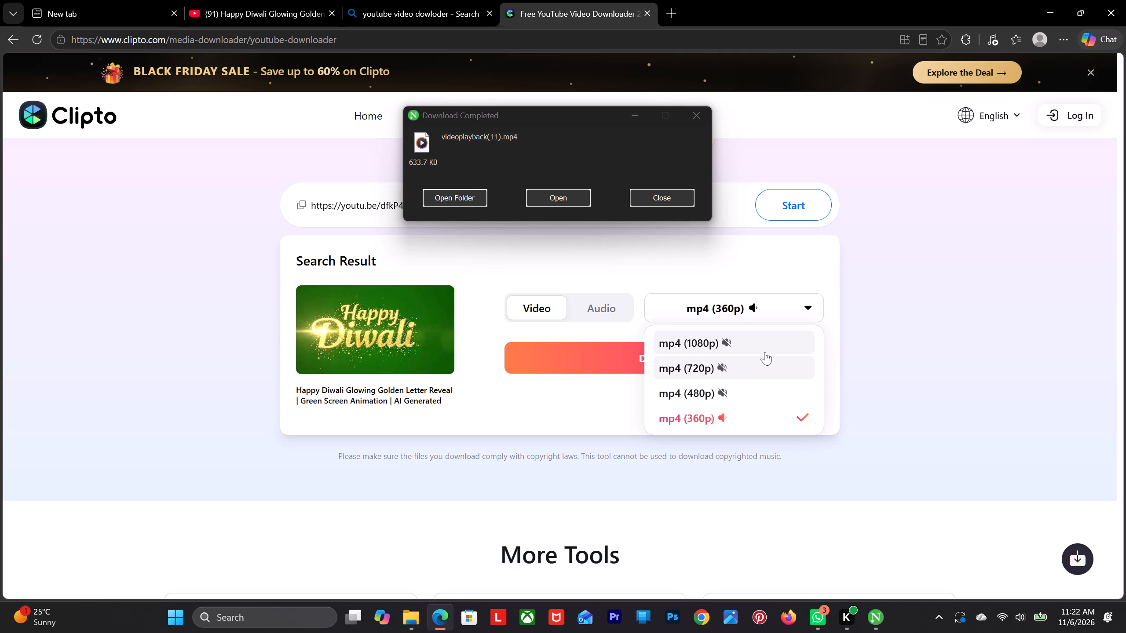
left_click(765, 346)
left_click(765, 354)
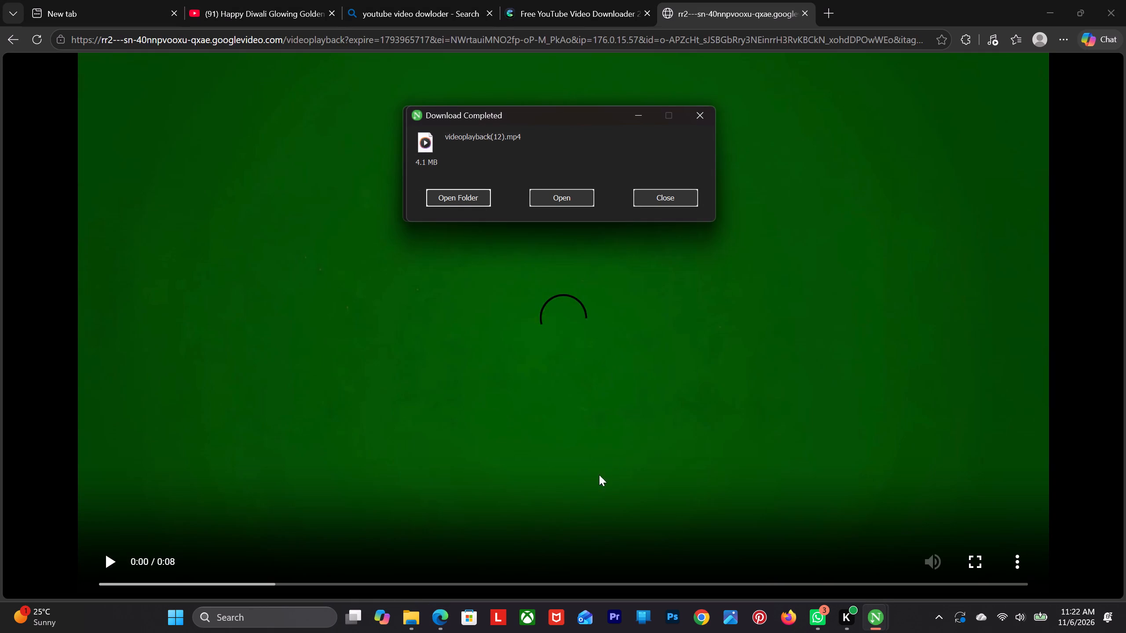
Switch to File Explorer, open the diwali creative folder and dismiss the finished-download windows.
left_click(411, 614)
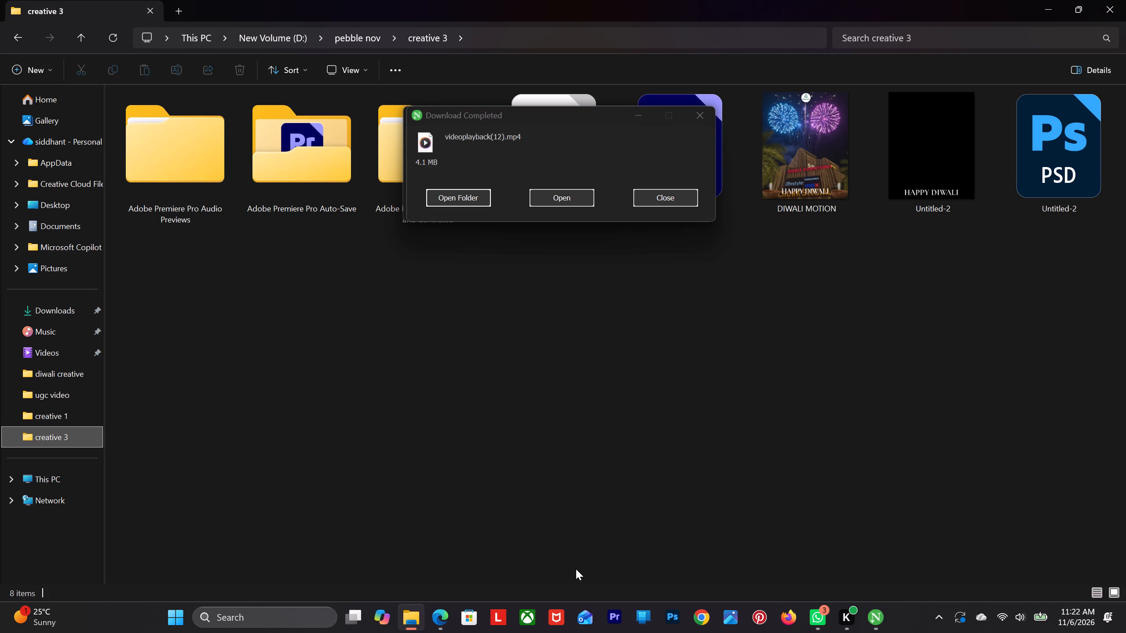
left_click(45, 378)
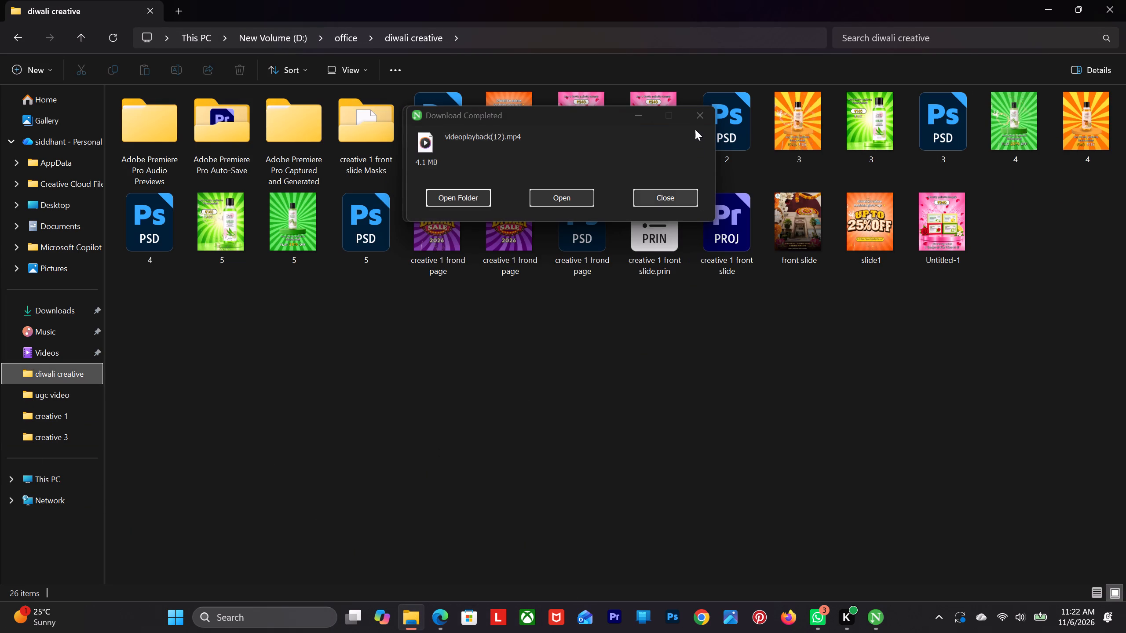
left_click(698, 117)
left_click(698, 117)
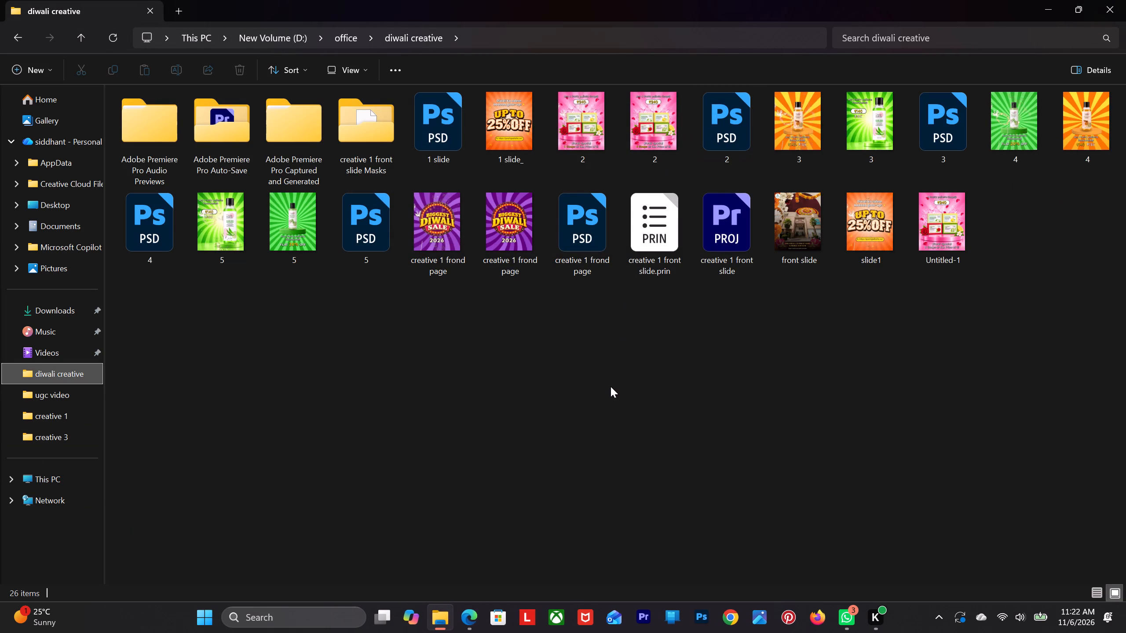
left_click(610, 389)
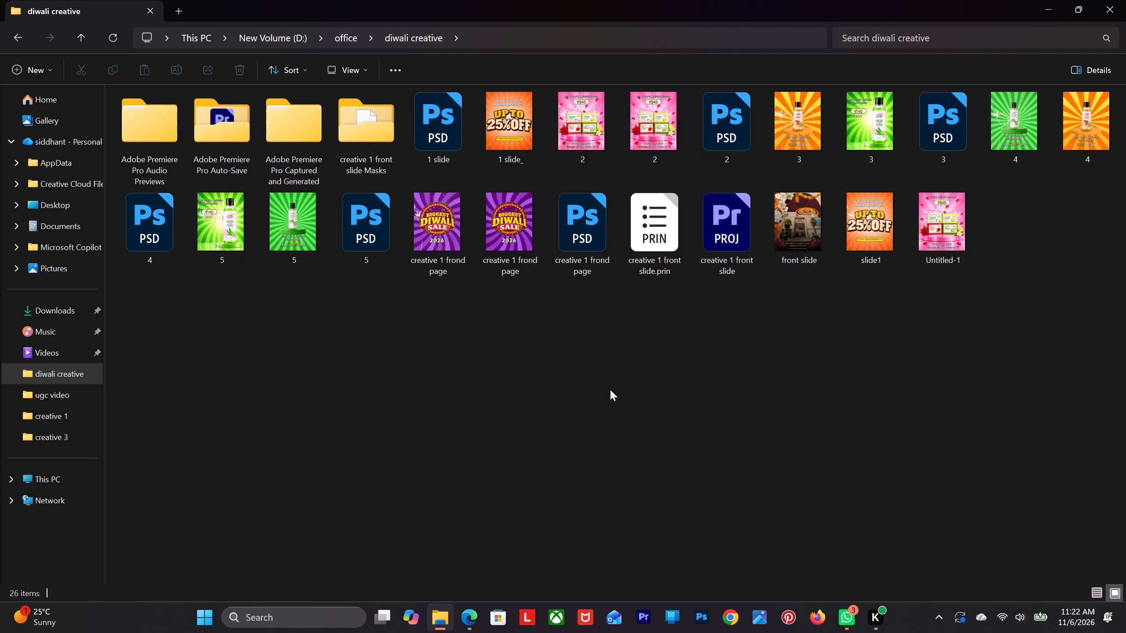
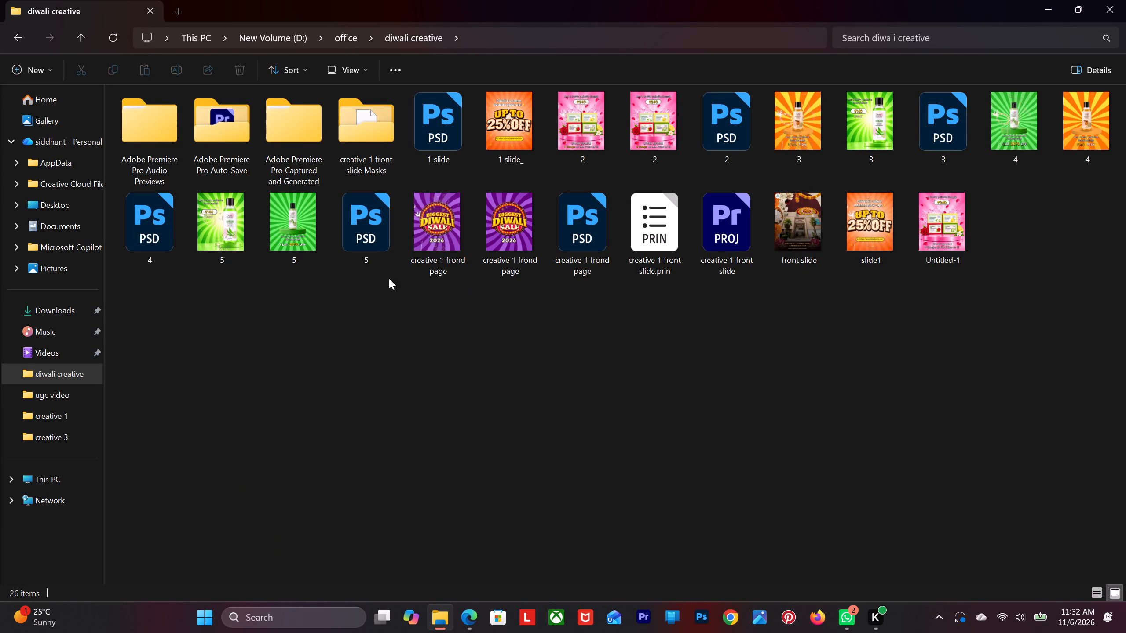
Open the Premiere Pro project named 3 from the creative 3 folder.
left_click(53, 430)
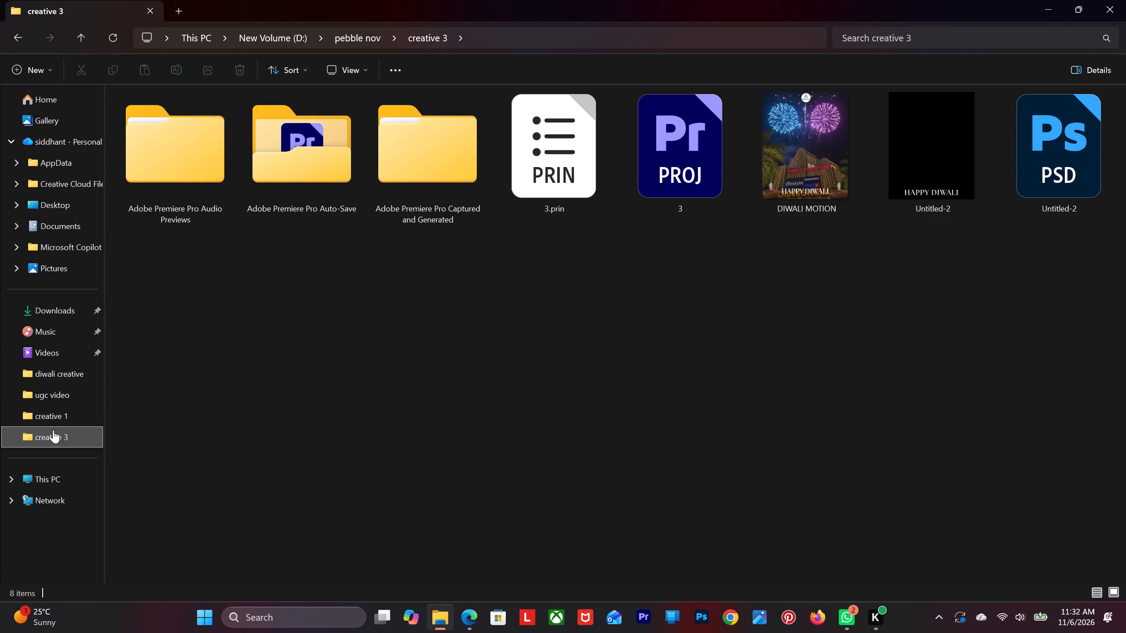
double_click(676, 188)
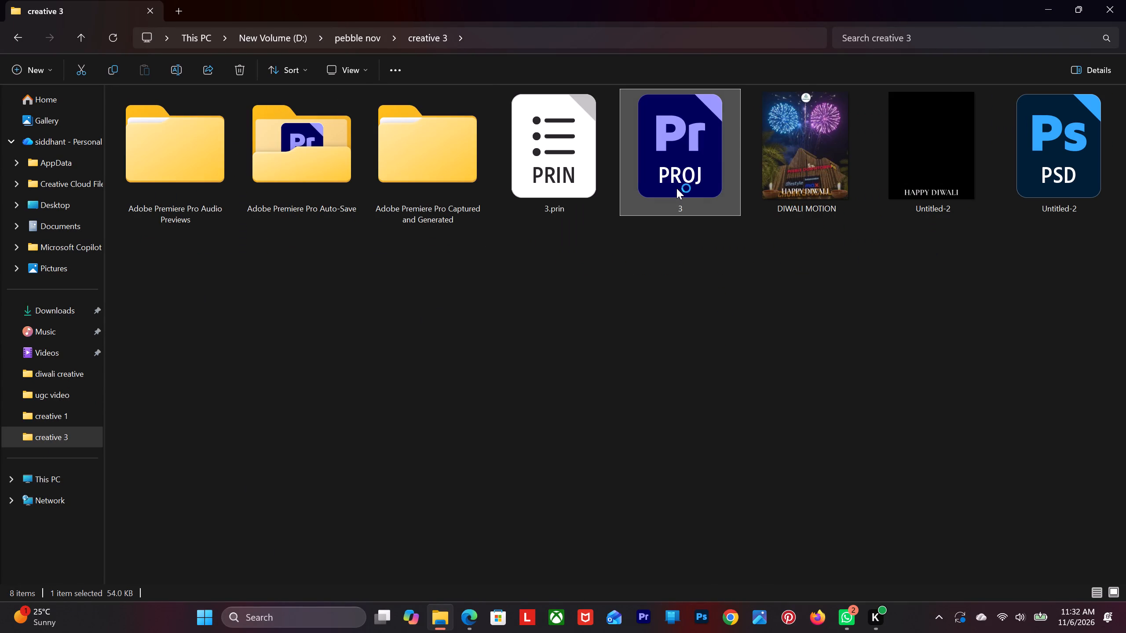
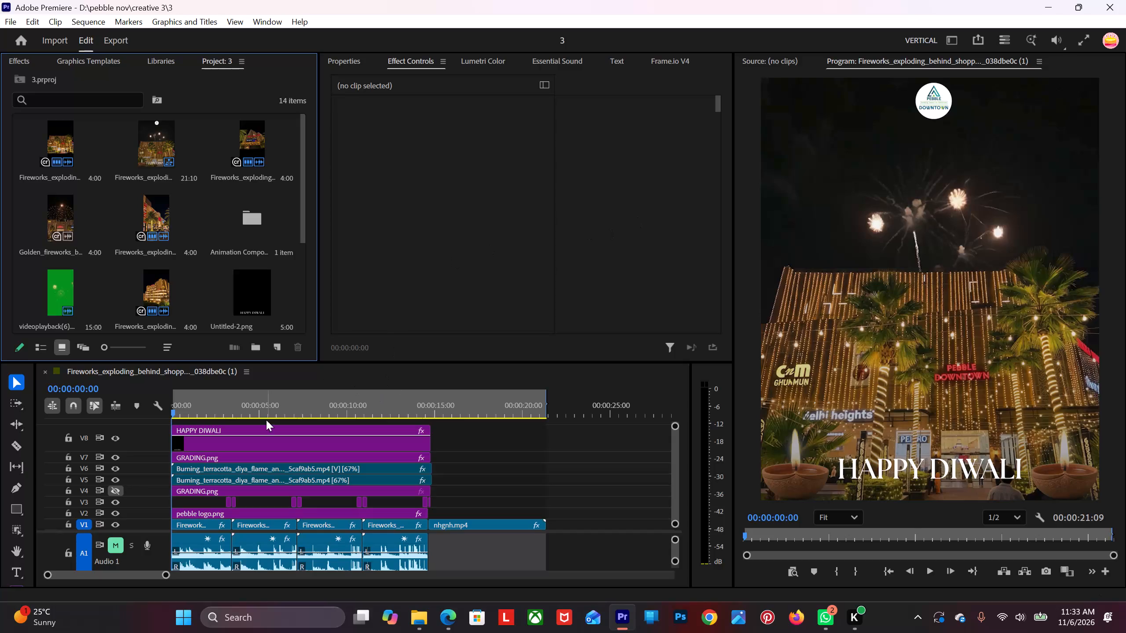
Compare the picture without and with the GRADING.png overlay by hiding track V7 and showing it again.
scroll(266, 462, "up", 4)
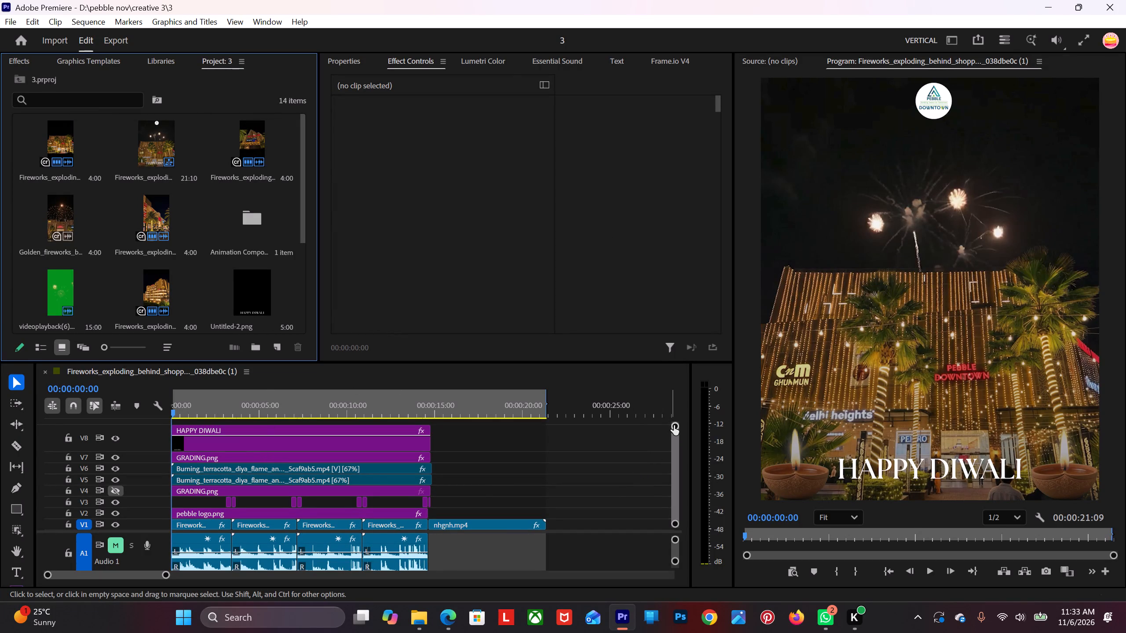
left_click_drag(674, 426, 678, 406)
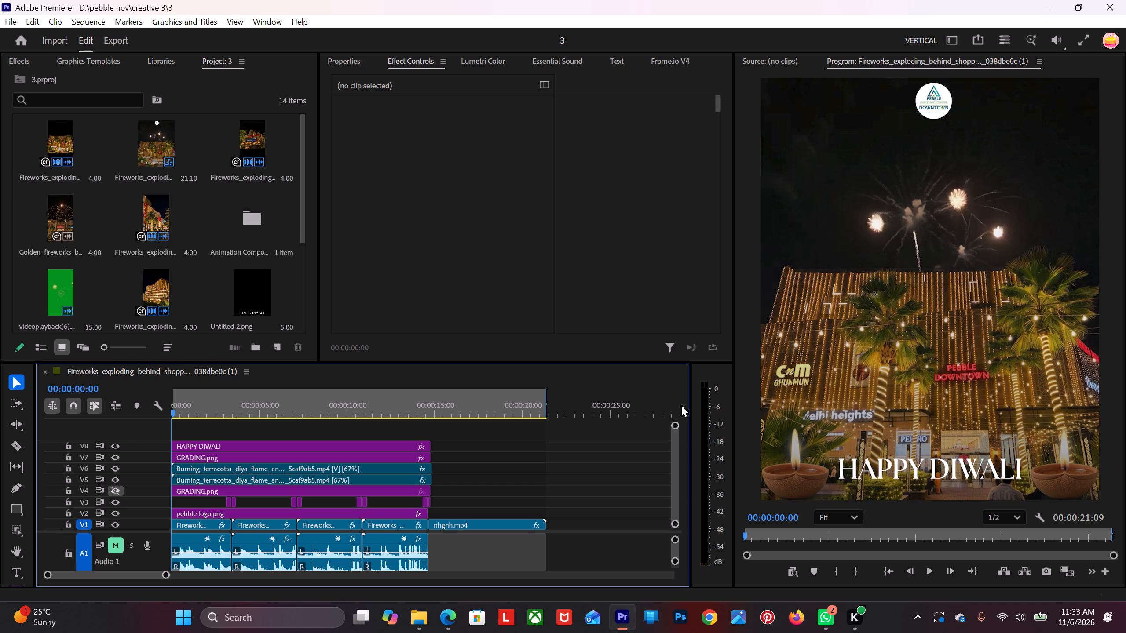
scroll(346, 480, "up", 4)
left_click_drag(167, 577, 145, 576)
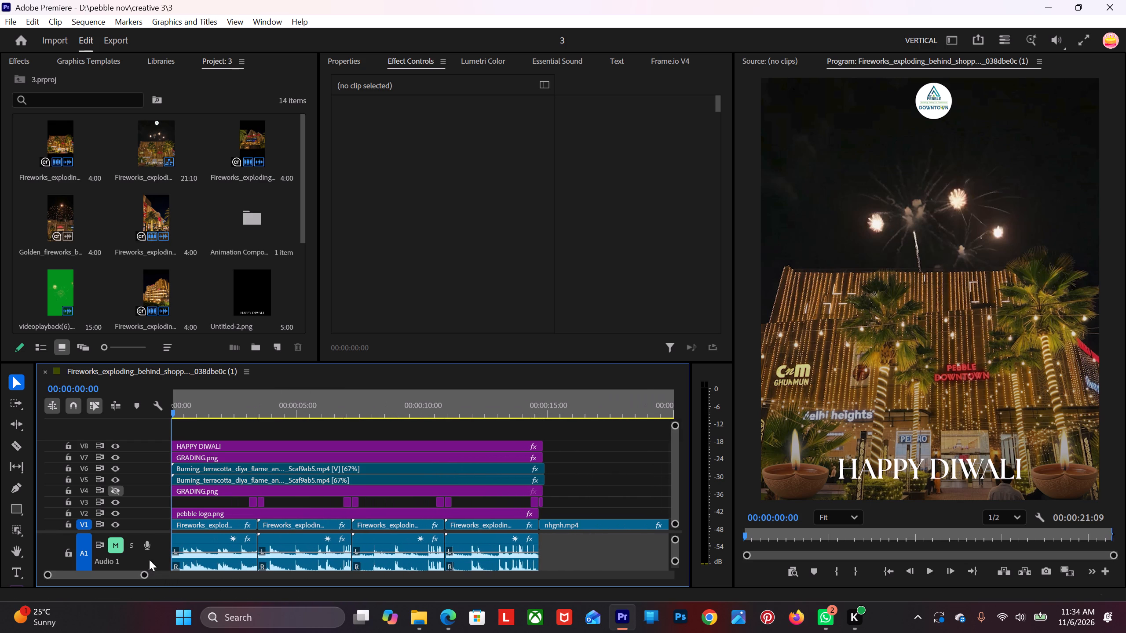
scroll(267, 514, "up", 3)
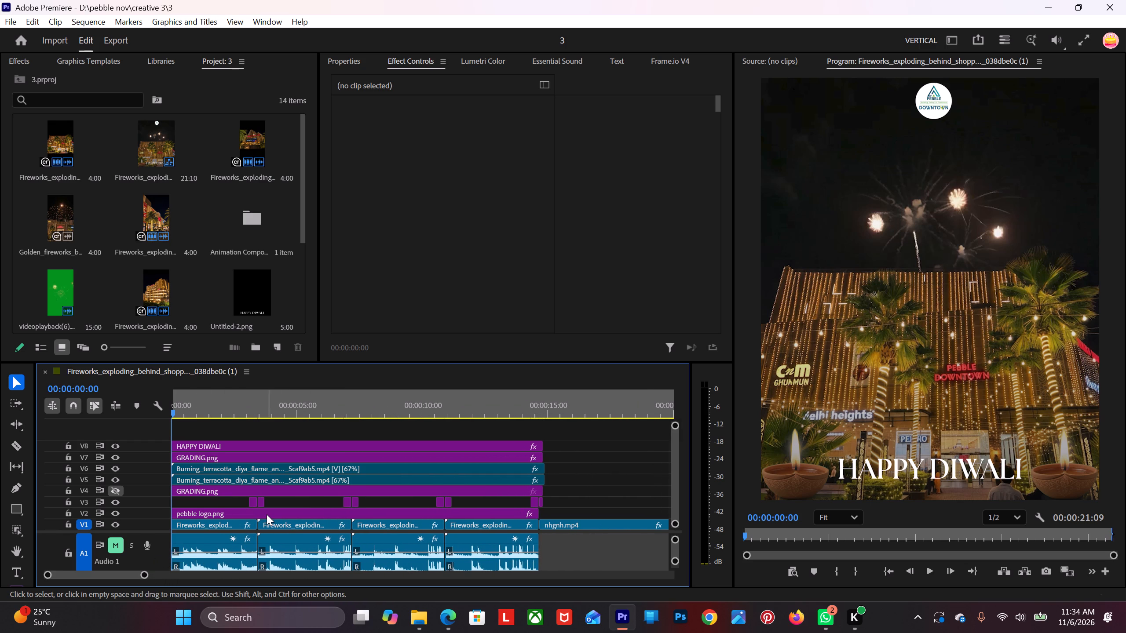
scroll(267, 514, "up", 2)
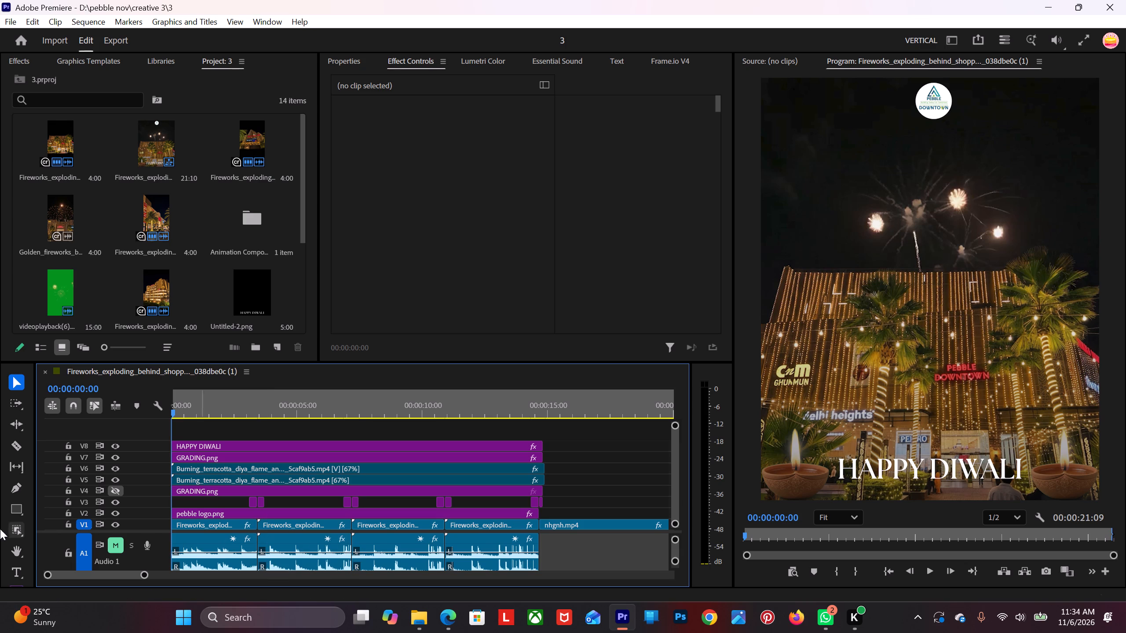
left_click(113, 462)
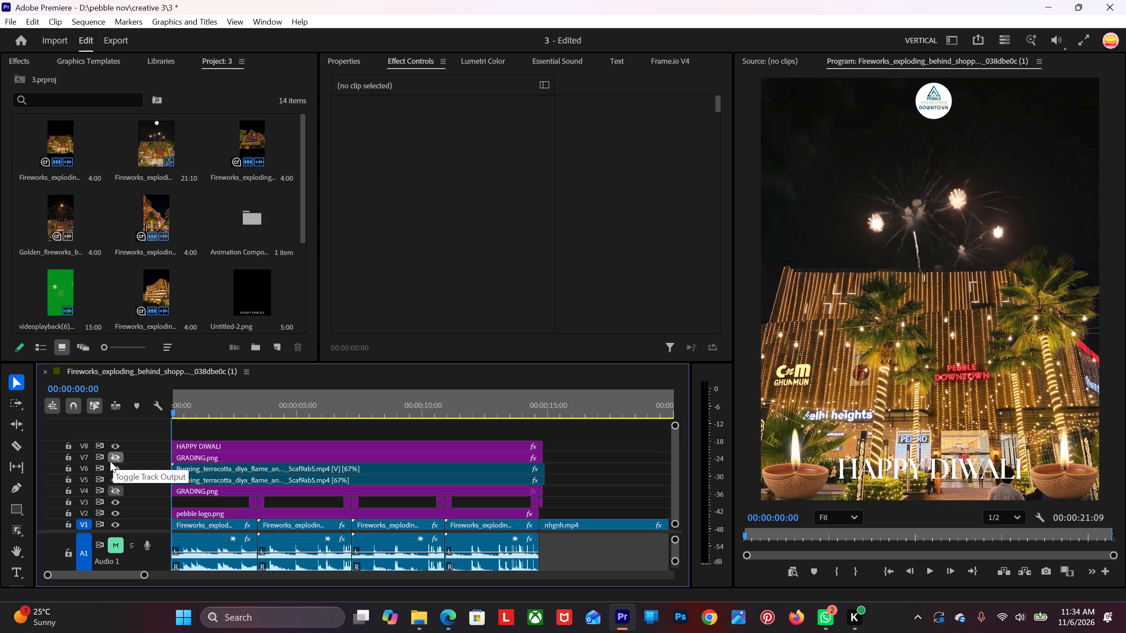
left_click(110, 461)
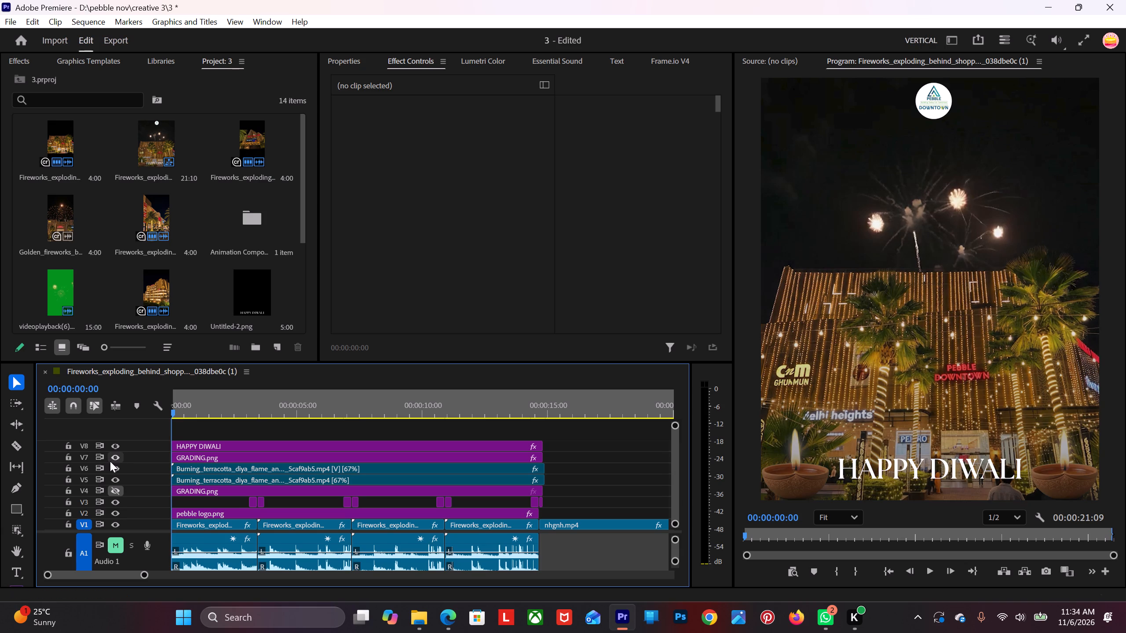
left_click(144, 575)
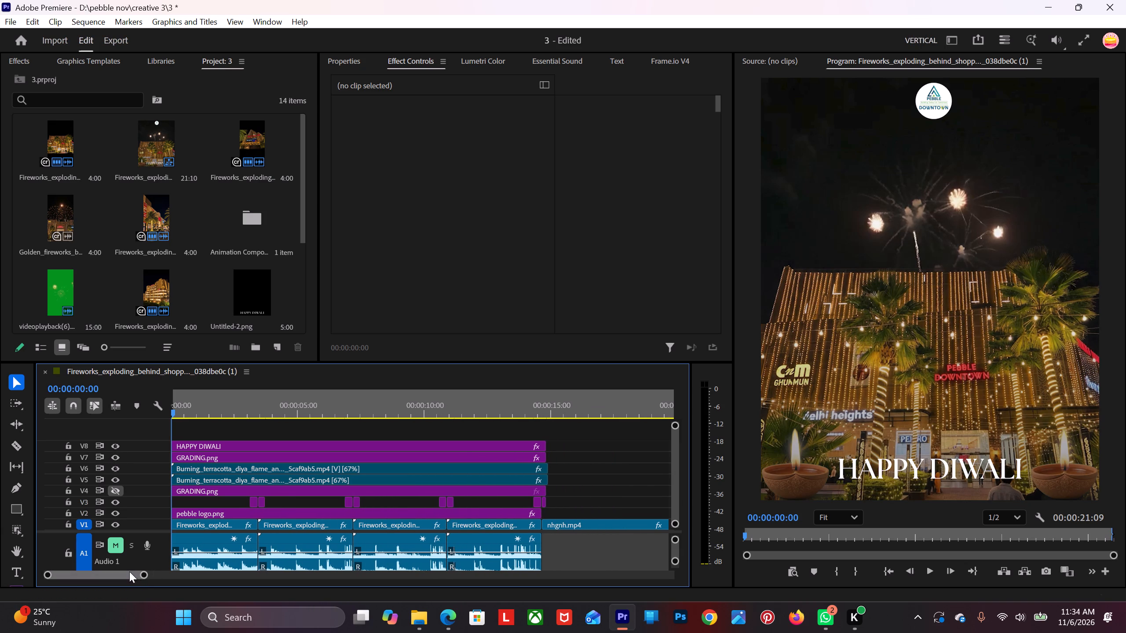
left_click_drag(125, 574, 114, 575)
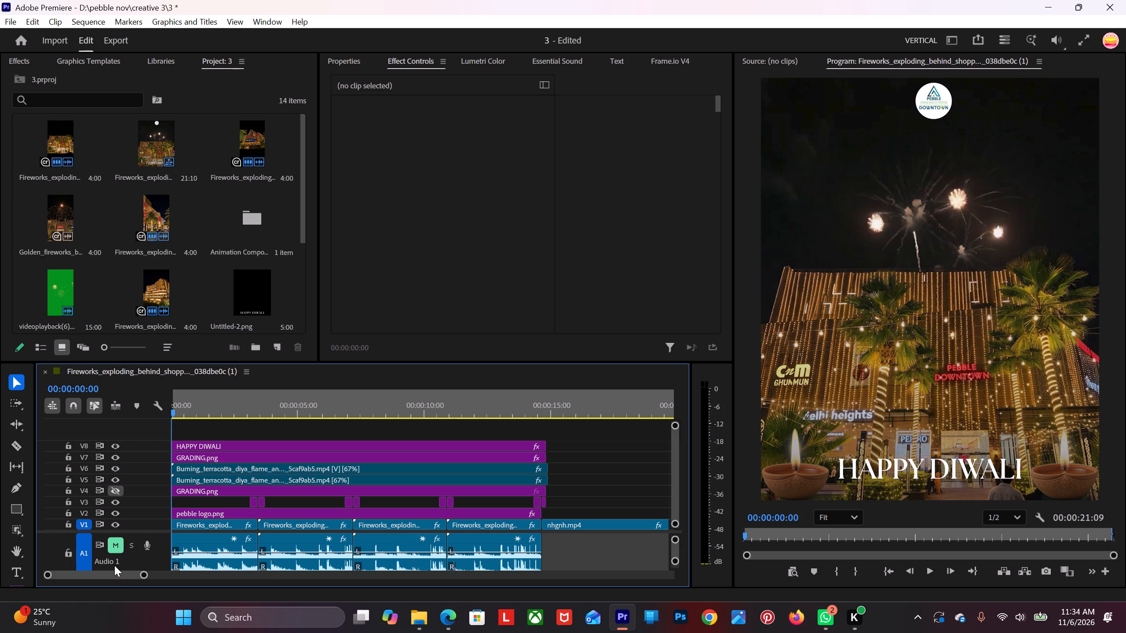
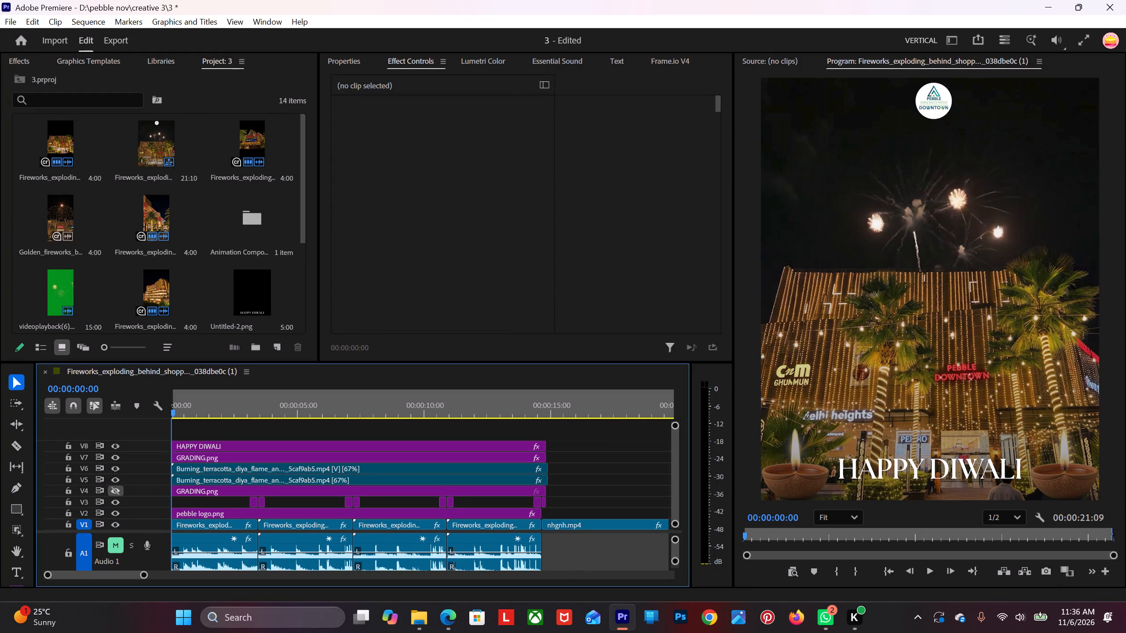
Bring videoplayback(11) from the Downloads folder into the Premiere sequence, placing it on track V9 at the start of the timeline.
left_click(410, 620)
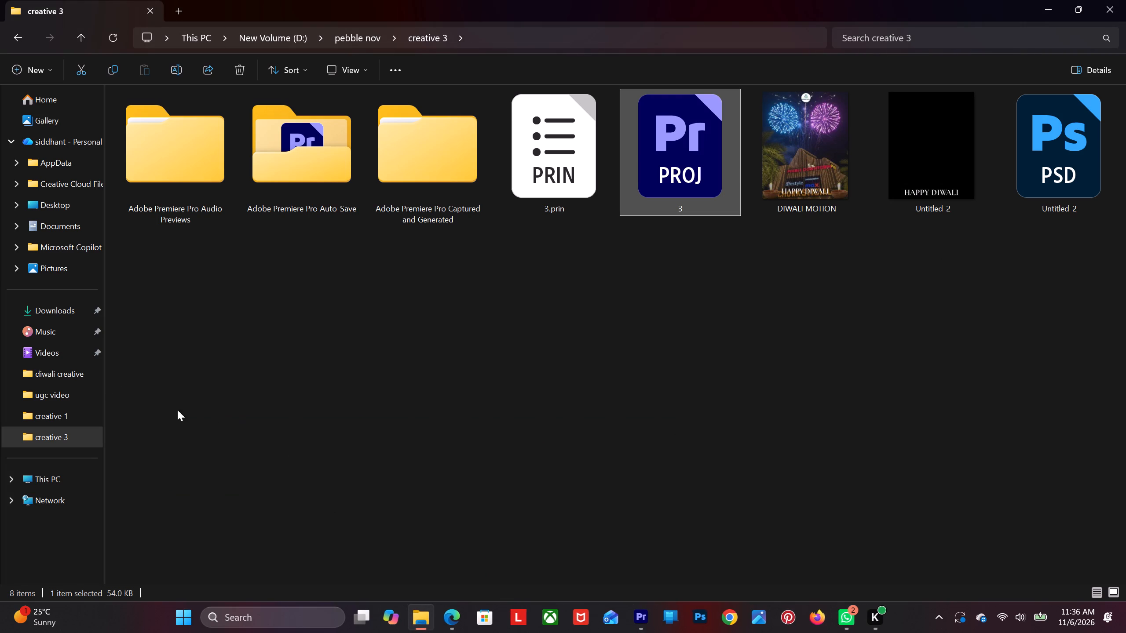
left_click(59, 309)
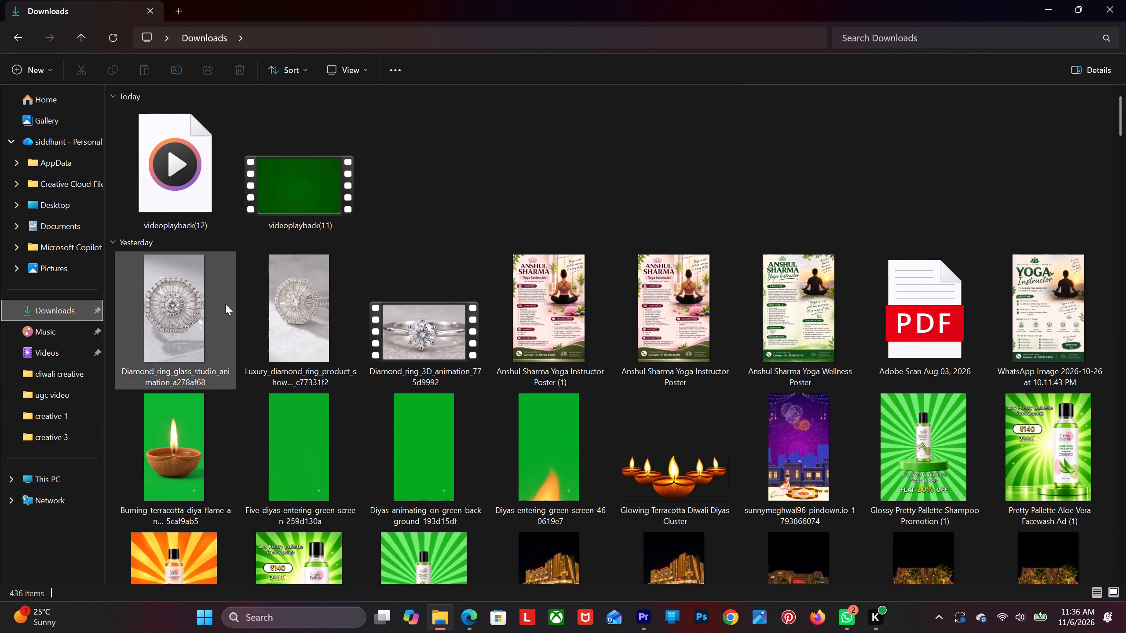
left_click_drag(295, 196, 573, 616)
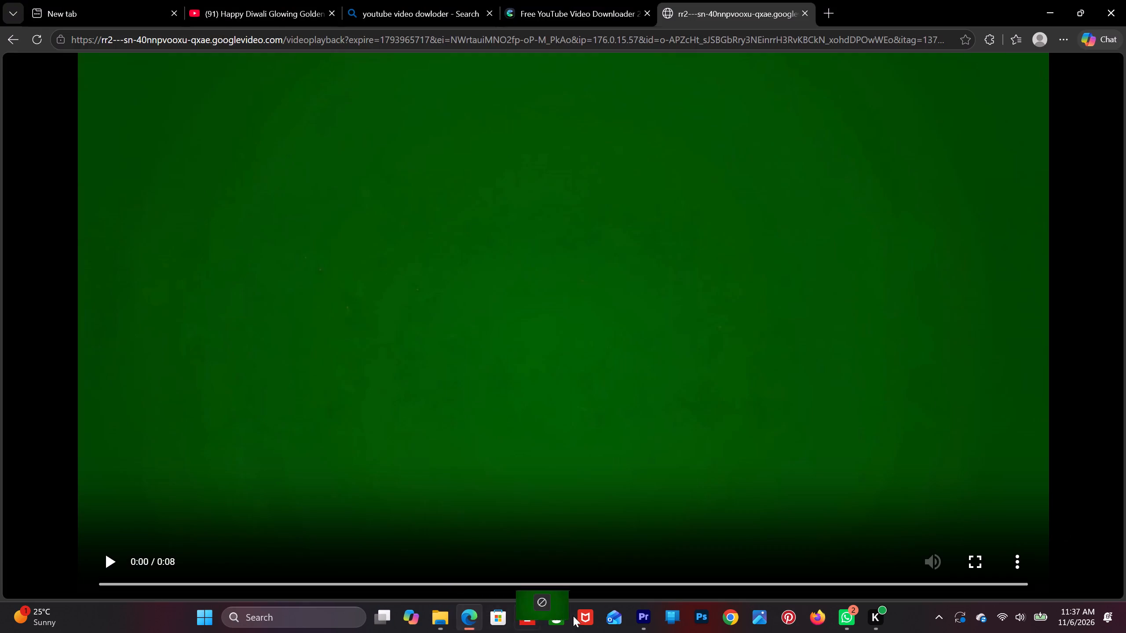
left_click_drag(573, 616, 341, 435)
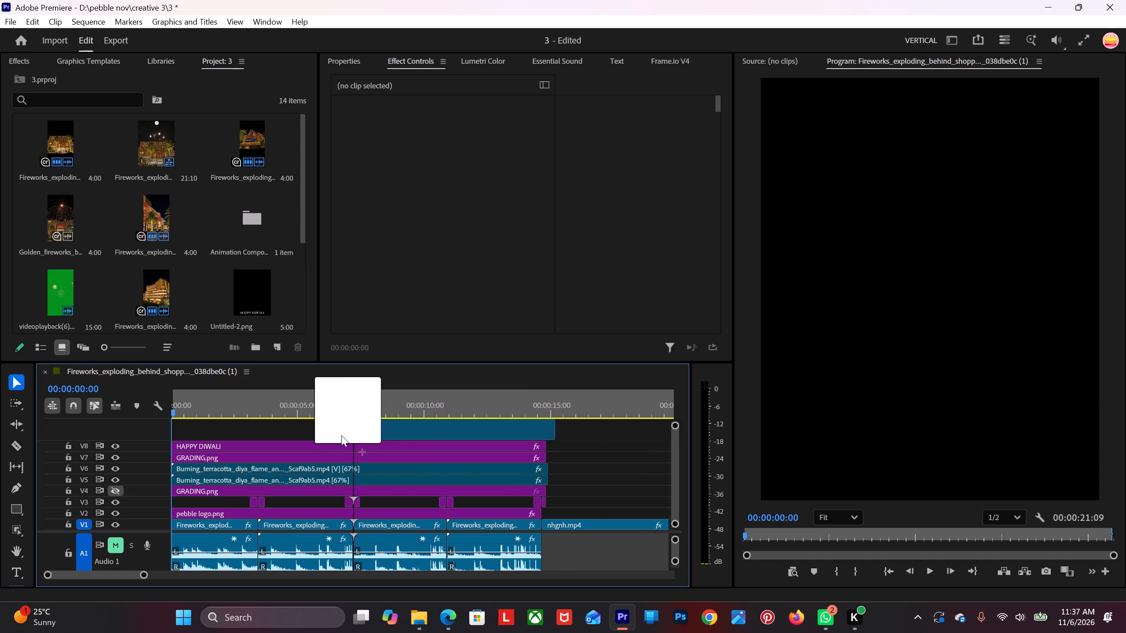
left_click_drag(341, 435, 150, 436)
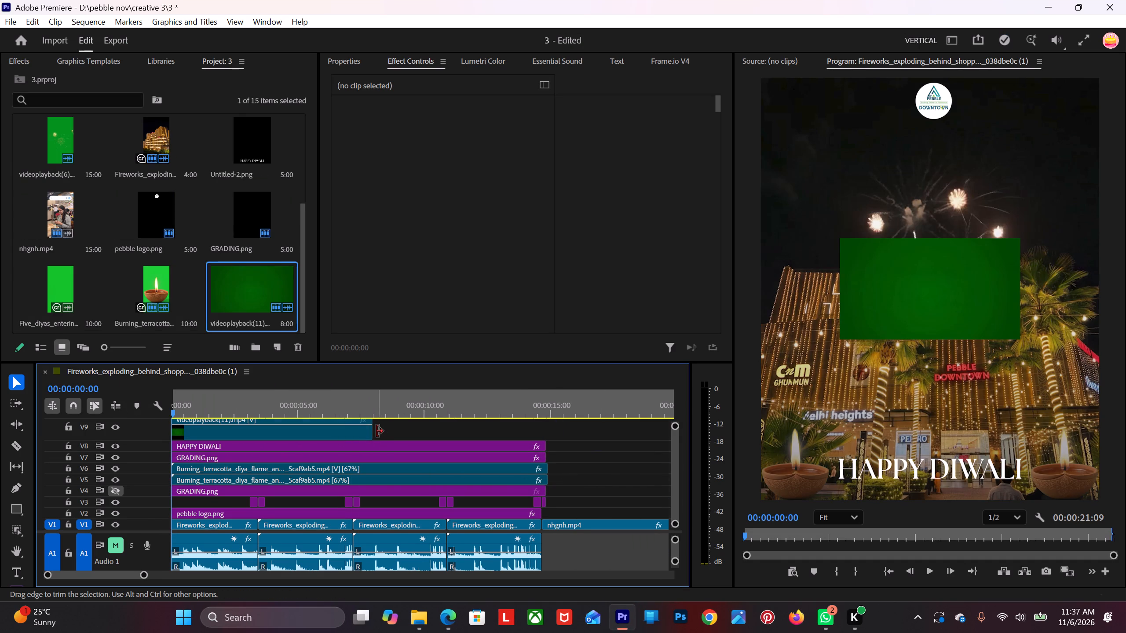
Examine the videoplayback(11).mp4 clip's properties and effect settings for a way to remove the green background.
left_click(347, 433)
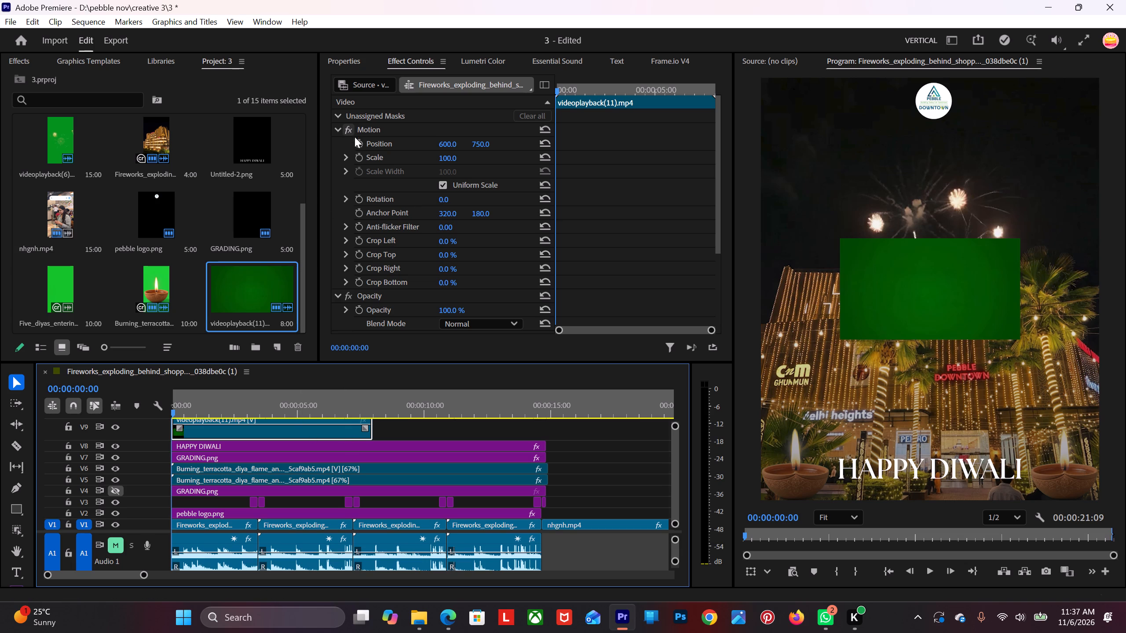
scroll(388, 151, "up", 4)
left_click(351, 59)
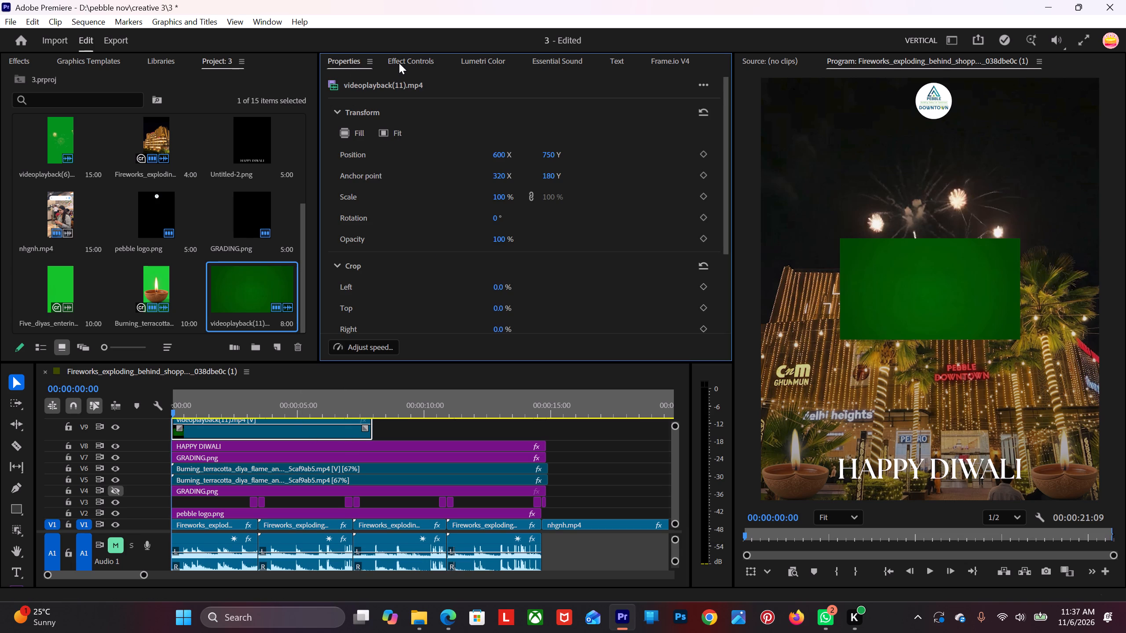
left_click(401, 60)
scroll(398, 101, "up", 4)
left_click(465, 62)
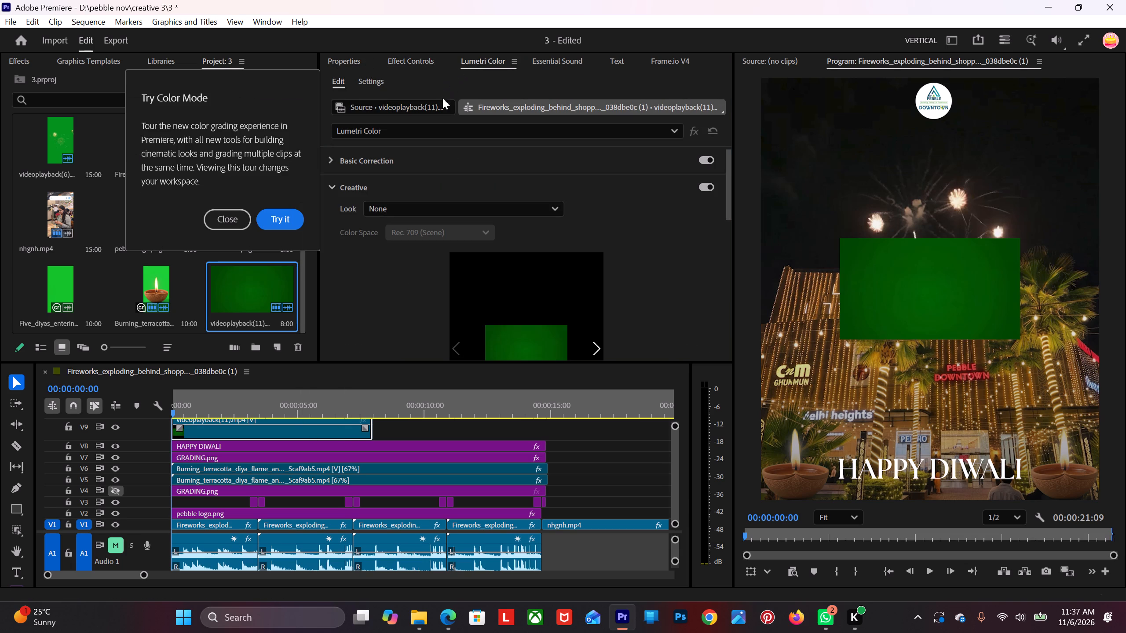
left_click(346, 58)
scroll(413, 153, "up", 3)
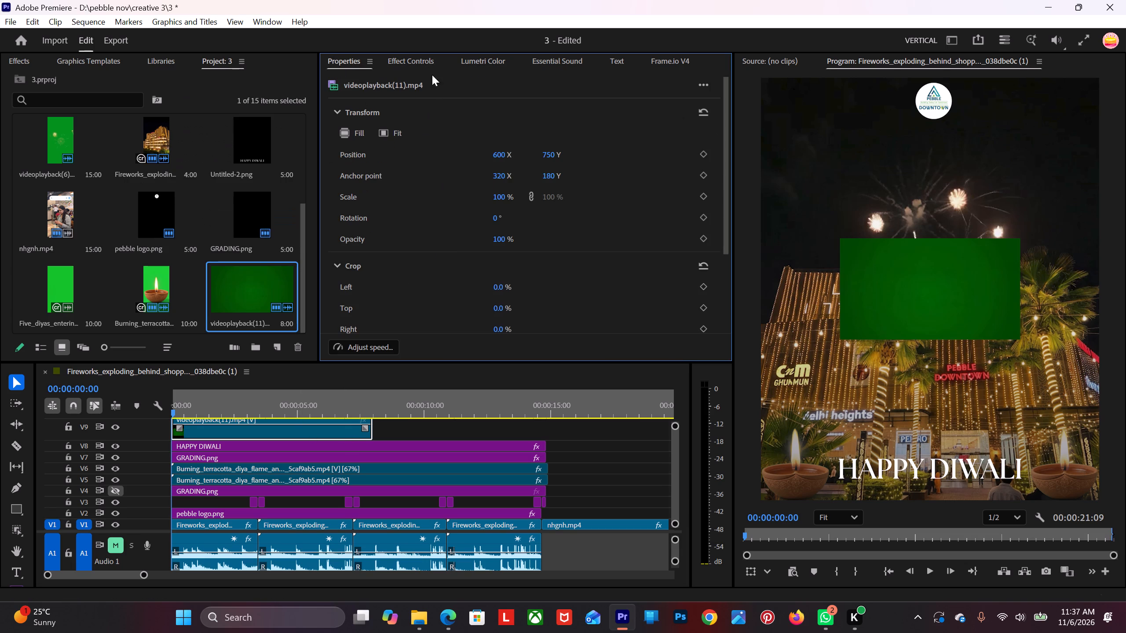
left_click(420, 62)
scroll(434, 196, "up", 4)
scroll(422, 227, "down", 3)
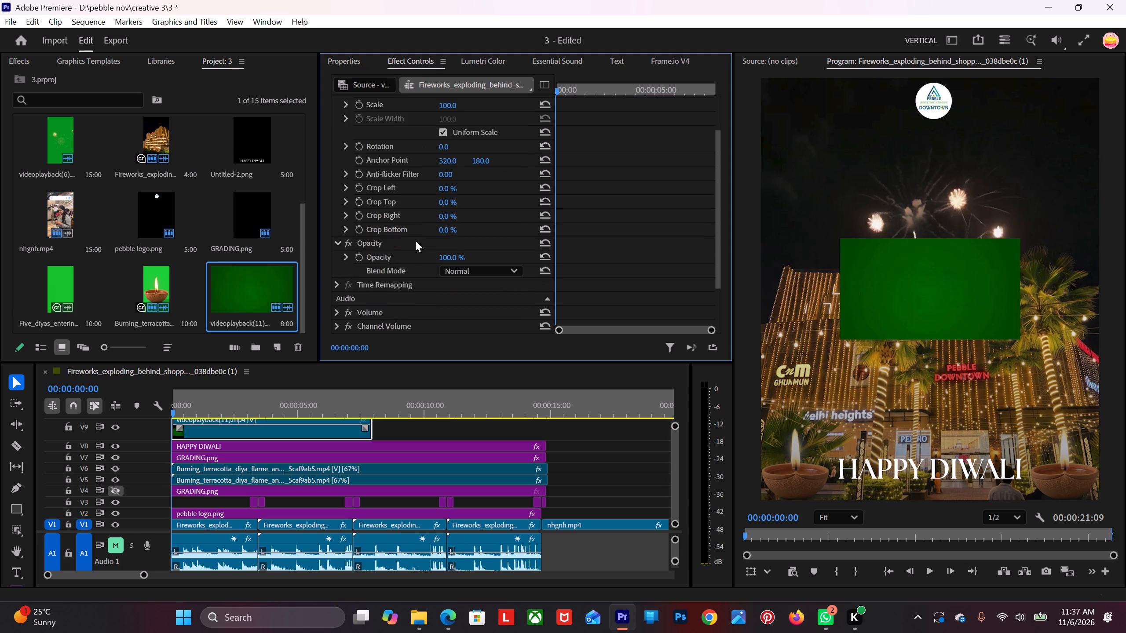
scroll(415, 240, "down", 8)
scroll(412, 249, "up", 14)
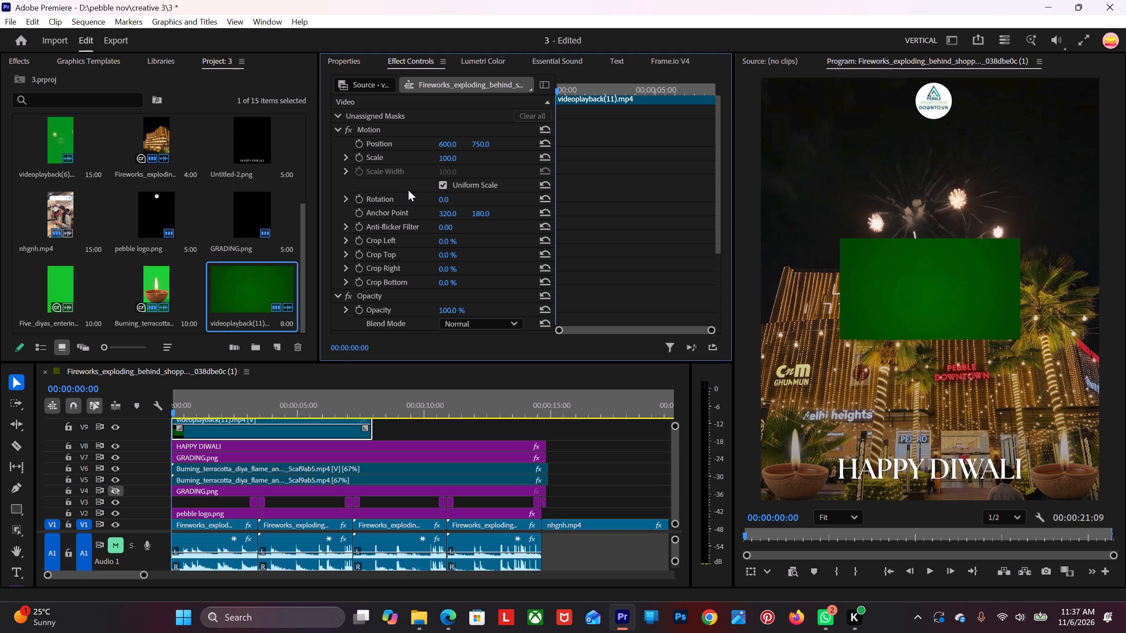
scroll(406, 189, "up", 3)
left_click(336, 59)
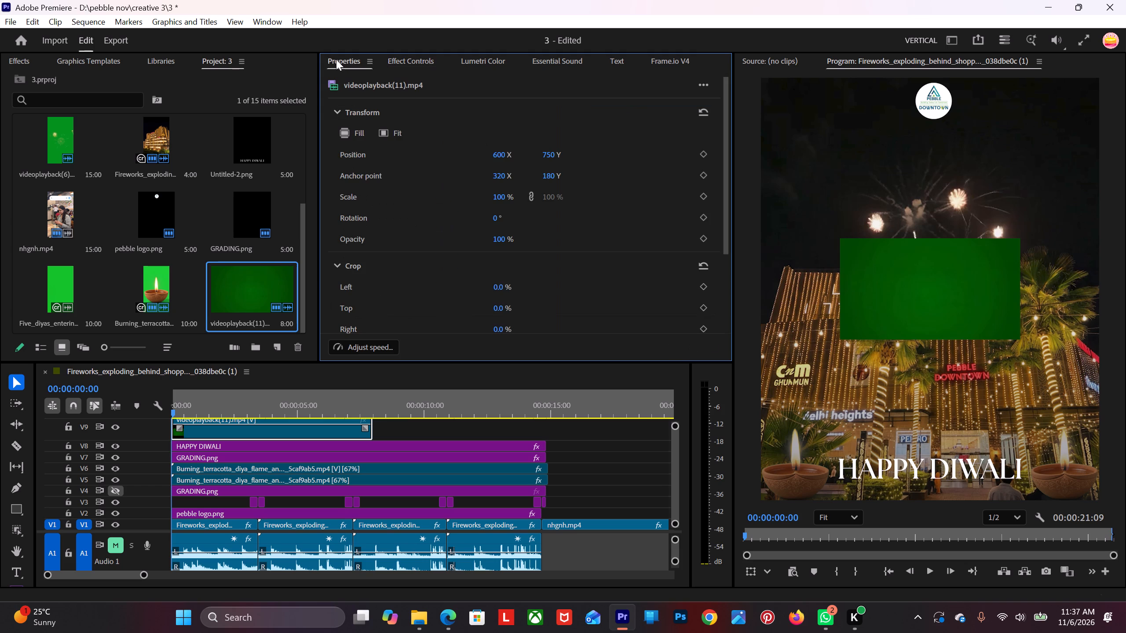
left_click(410, 66)
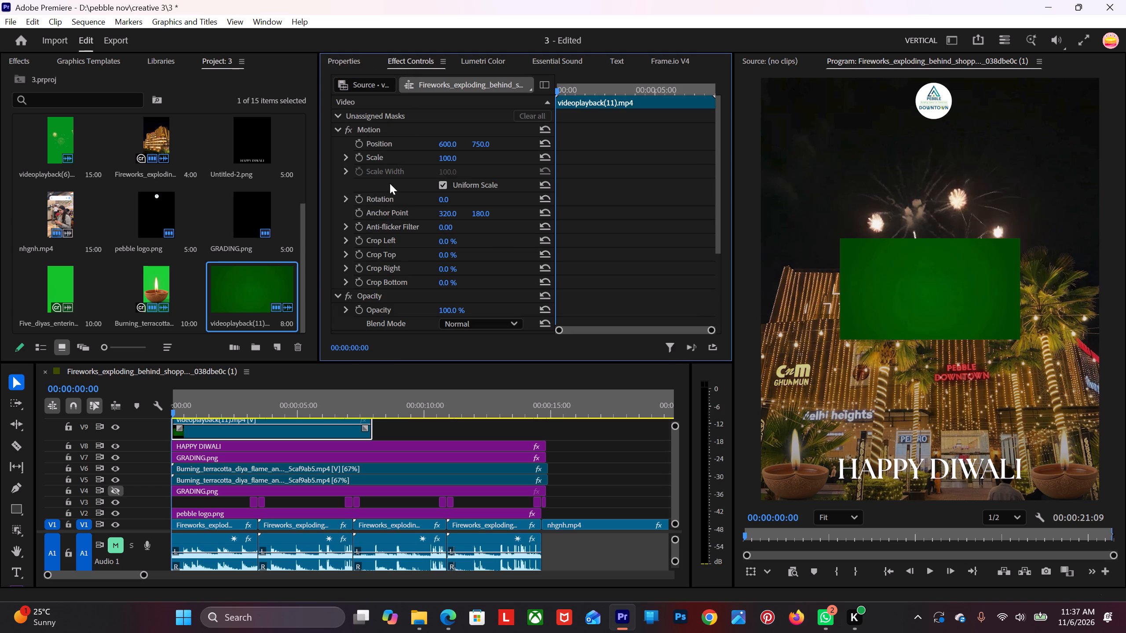
scroll(390, 183, "down", 11)
scroll(390, 183, "up", 7)
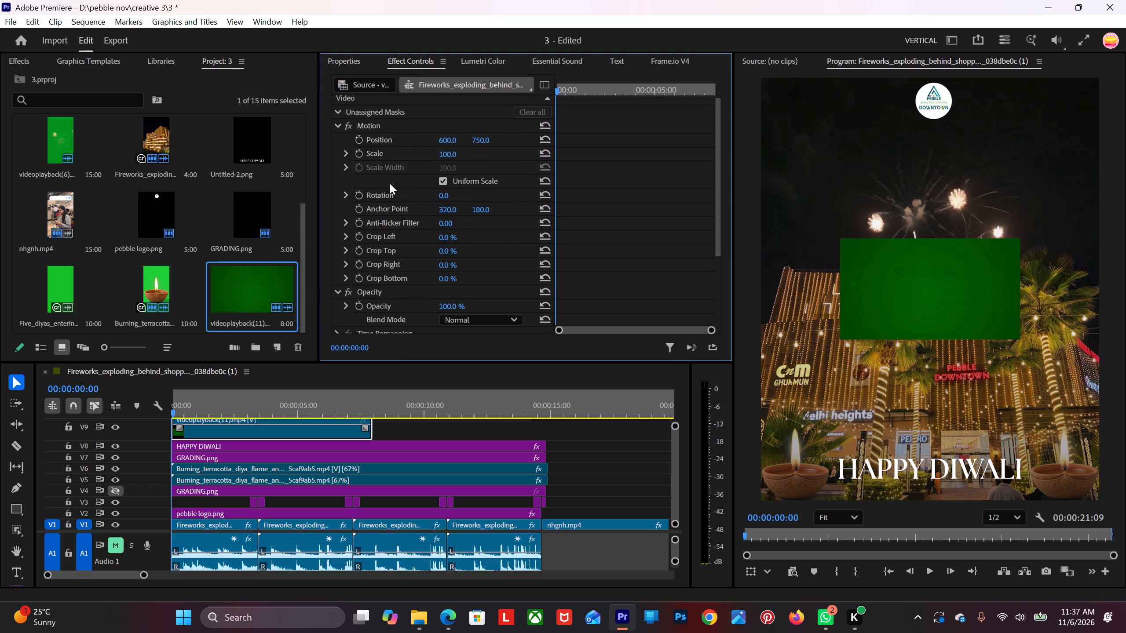
scroll(390, 183, "up", 5)
left_click(349, 61)
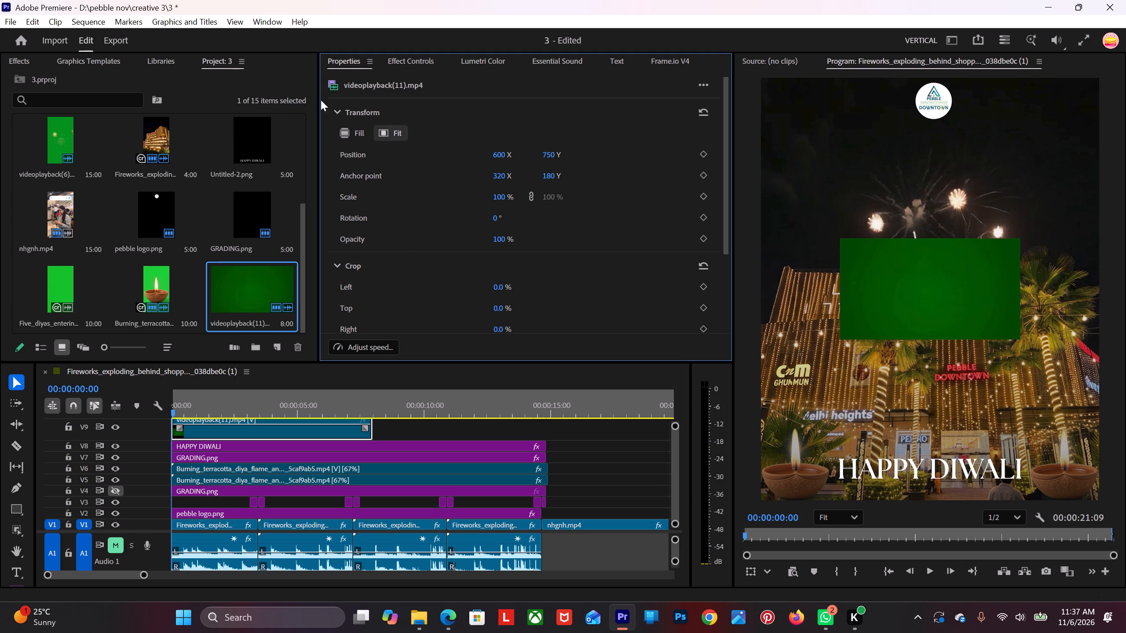
Search the effects library for "green screen", and clear the search.
left_click(19, 59)
left_click(84, 83)
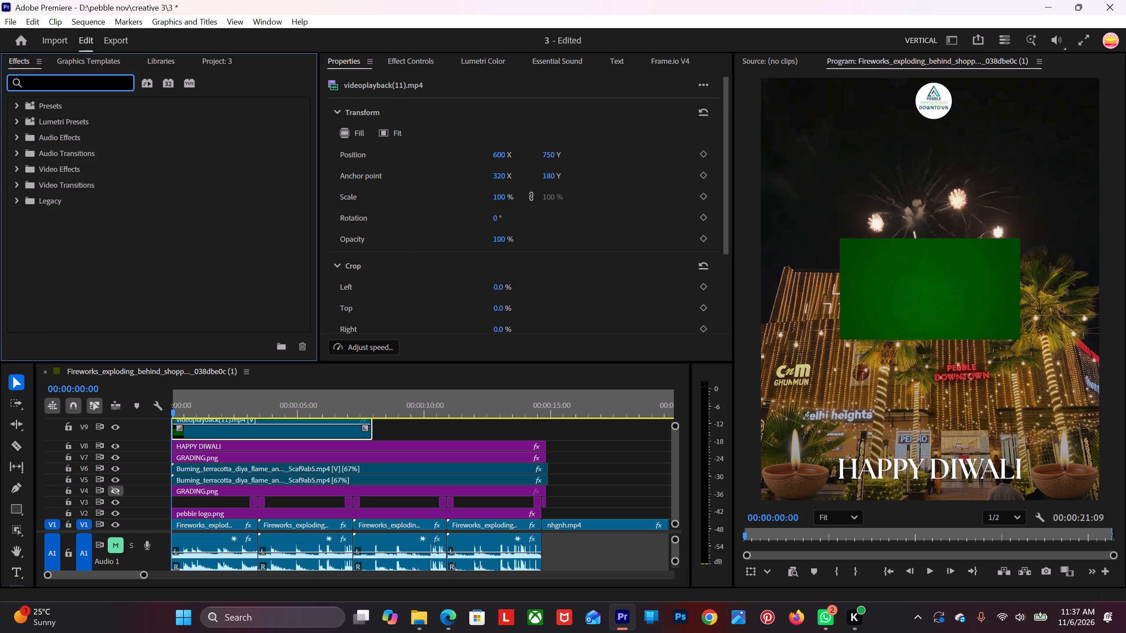
type("green screen")
left_click_drag(102, 84, 0, 84)
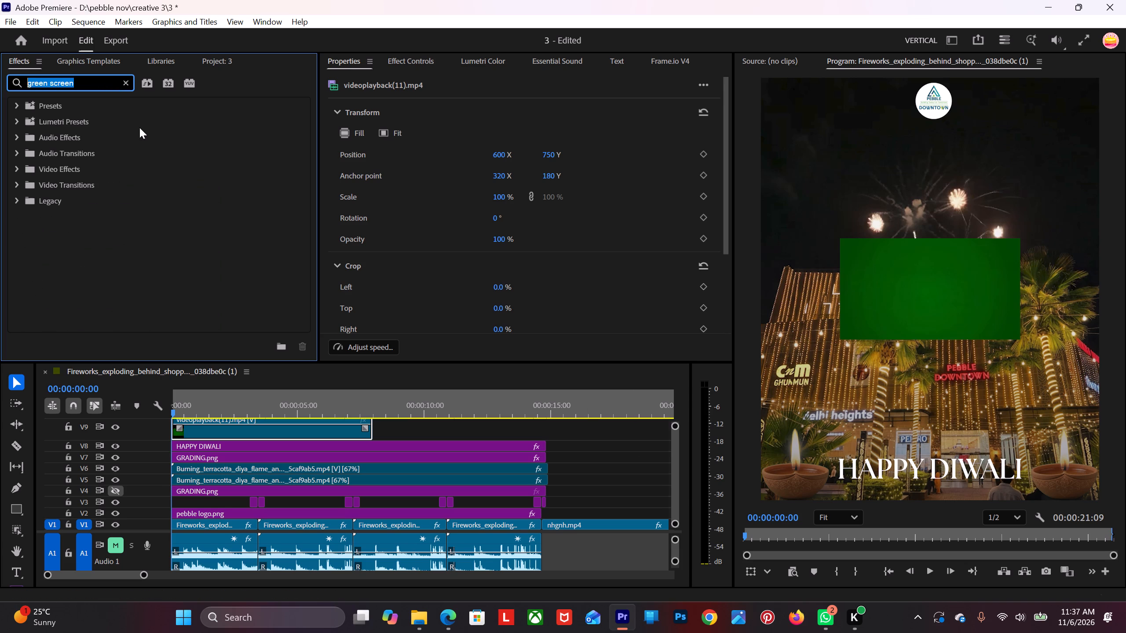
type("gree")
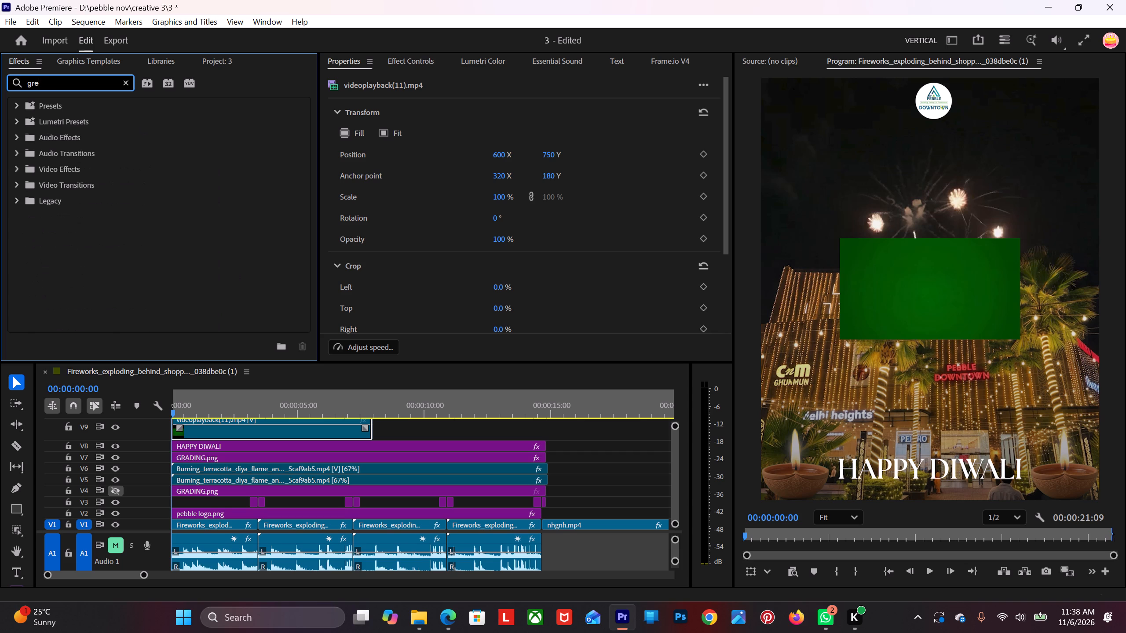
key("BackSpace")
key("BackSpace")
key("BackSpace")
key("BackSpace")
key("BackSpace")
key("BackSpace")
Find the Ultra Key effect by searching "ultra" and apply it to the videoplayback(11).mp4 clip on V9.
key("u")
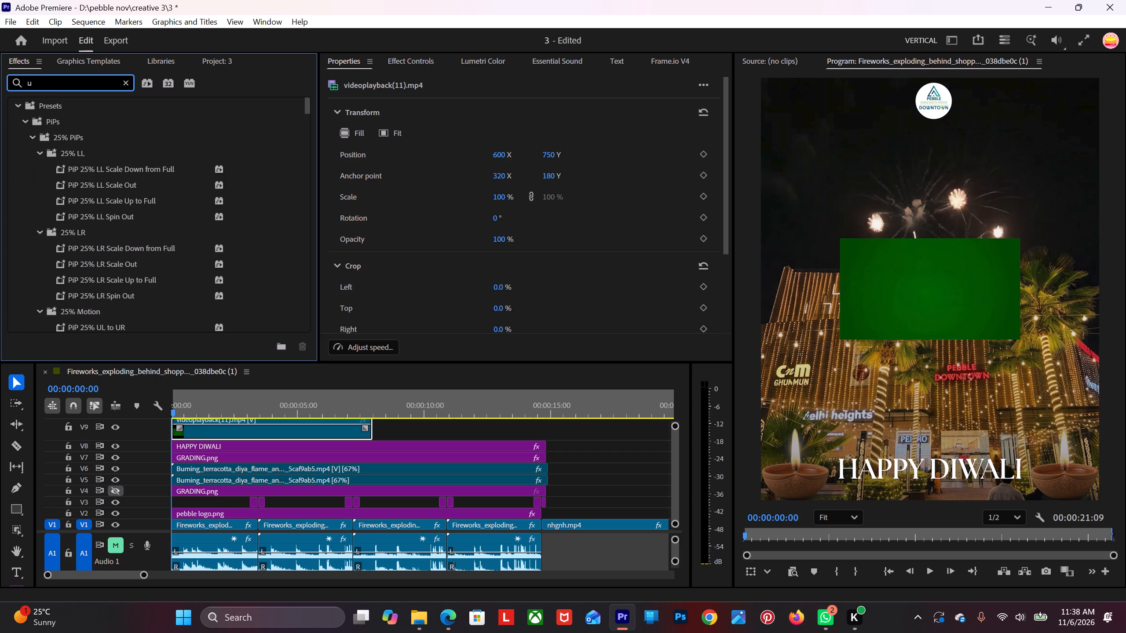
type("ltra")
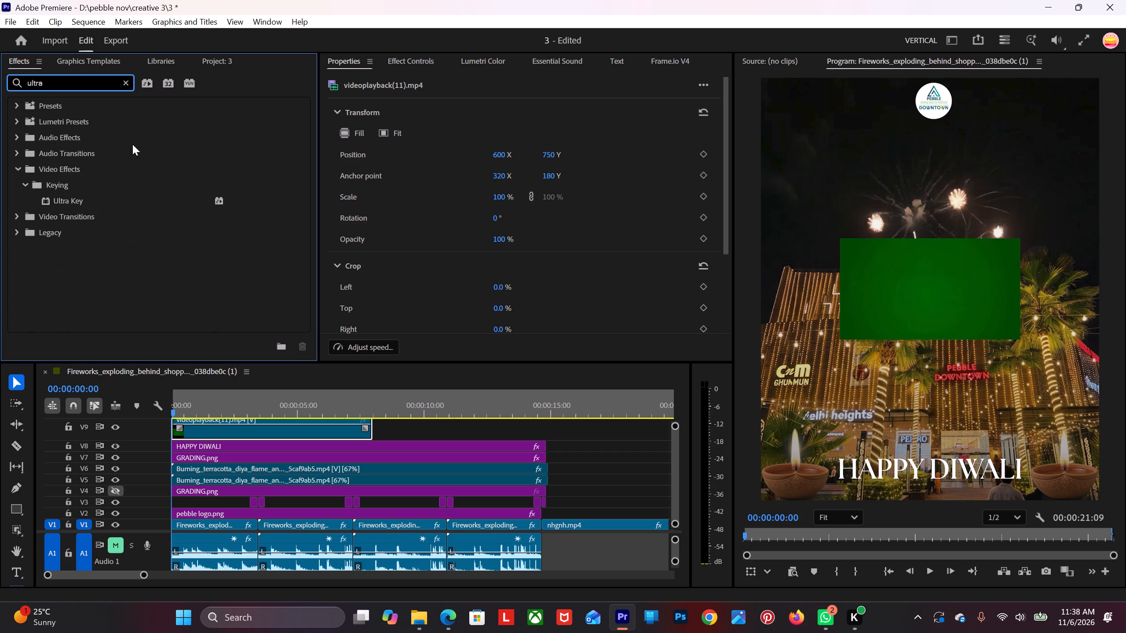
left_click_drag(110, 200, 256, 433)
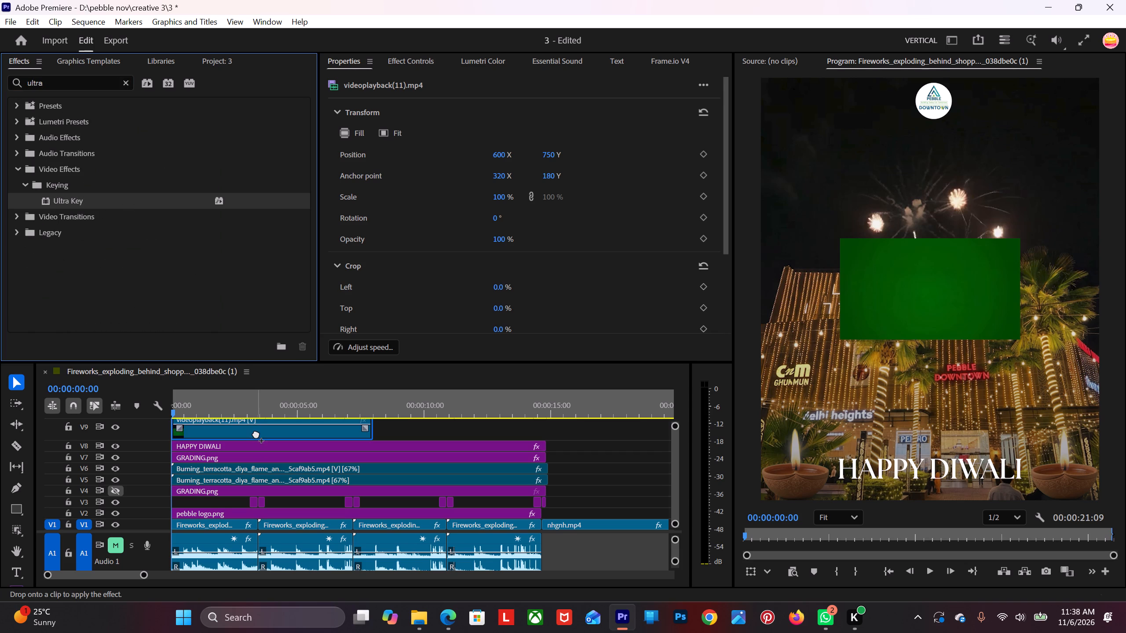
left_click_drag(256, 433, 258, 433)
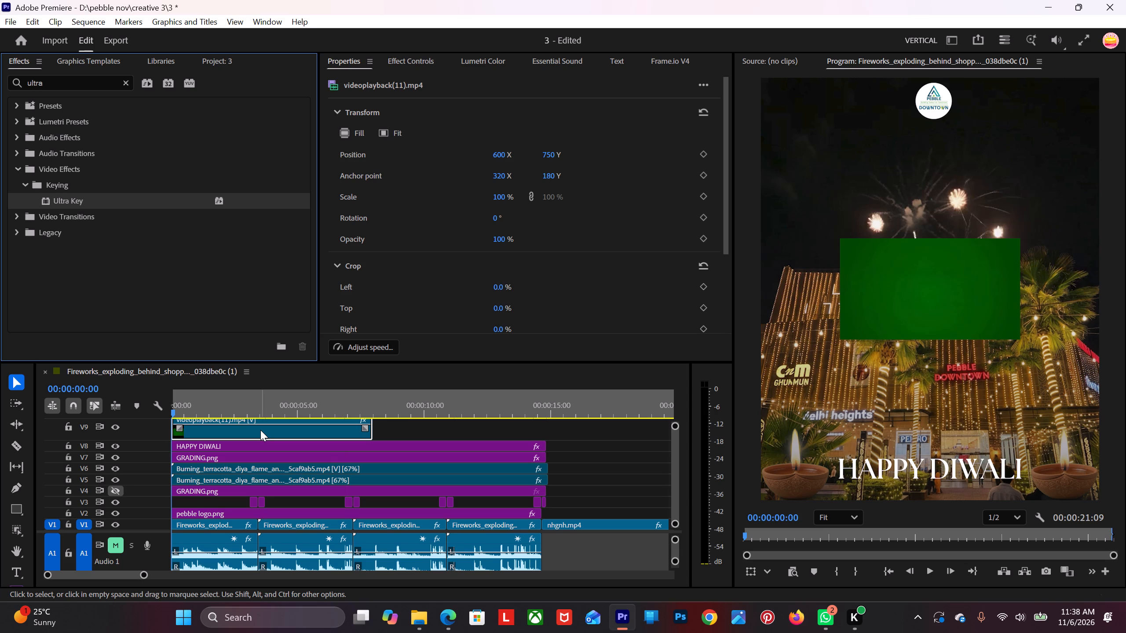
left_click(261, 431)
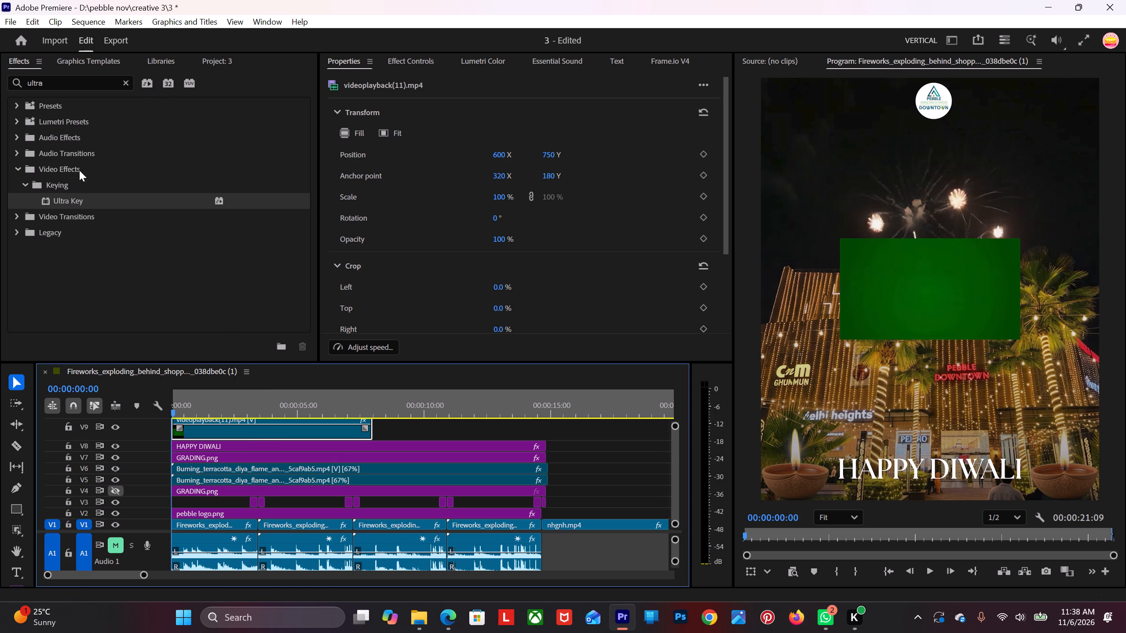
Enlarge the videoplayback(11).mp4 clip to a scale of 199 so it spans the frame width.
left_click(398, 59)
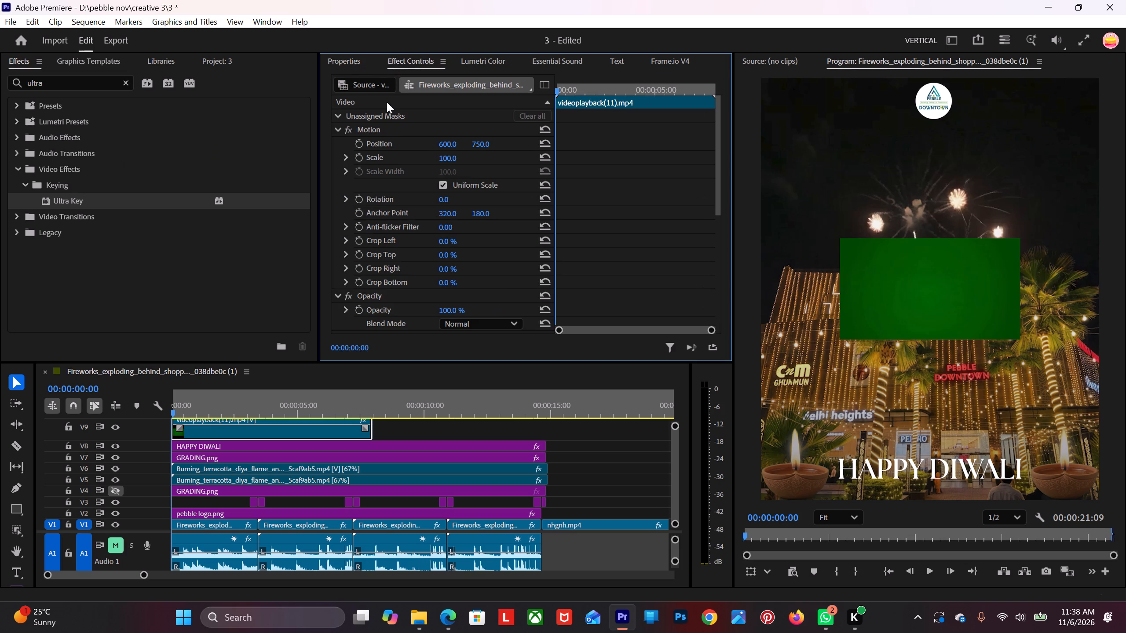
left_click_drag(446, 159, 469, 152)
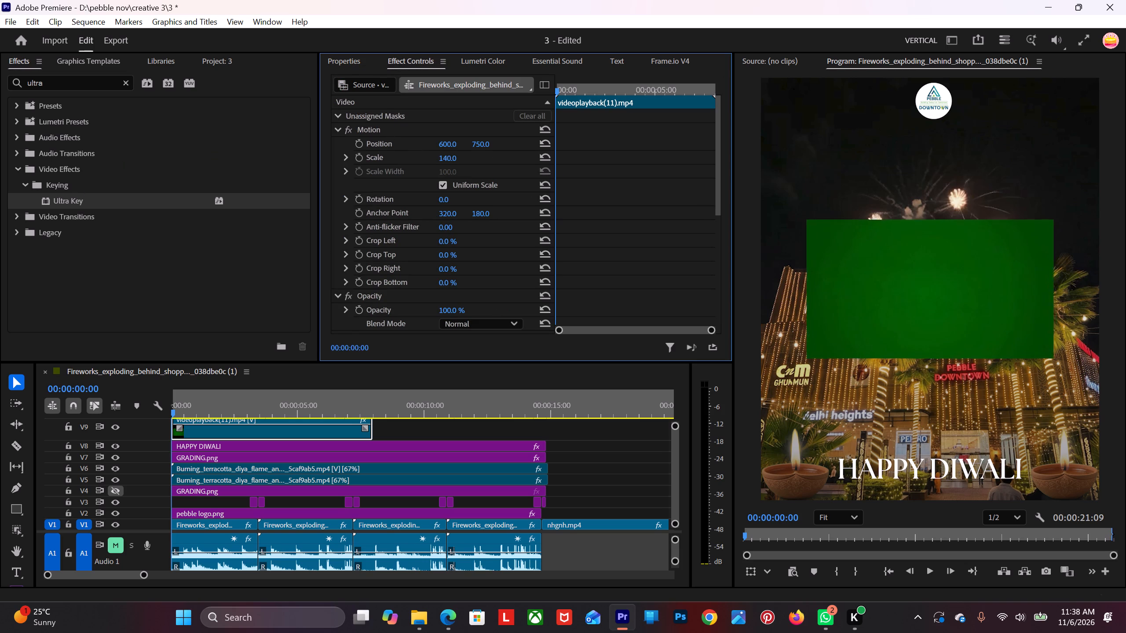
left_click_drag(469, 152, 488, 149)
left_click_drag(459, 160, 464, 155)
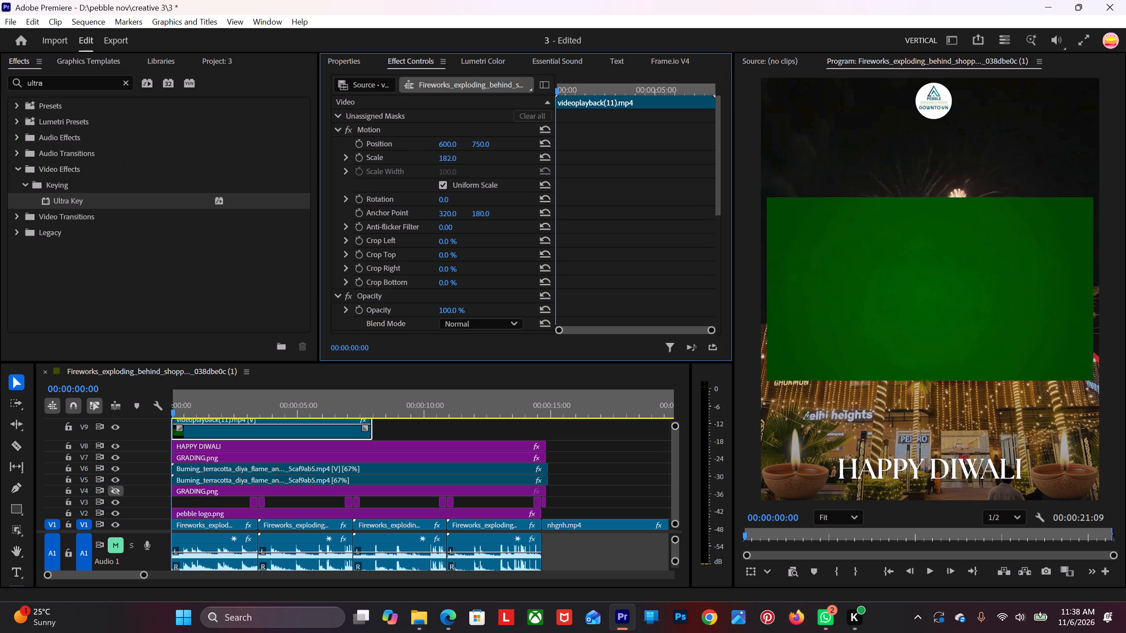
left_click_drag(464, 155, 469, 152)
left_click_drag(456, 159, 459, 155)
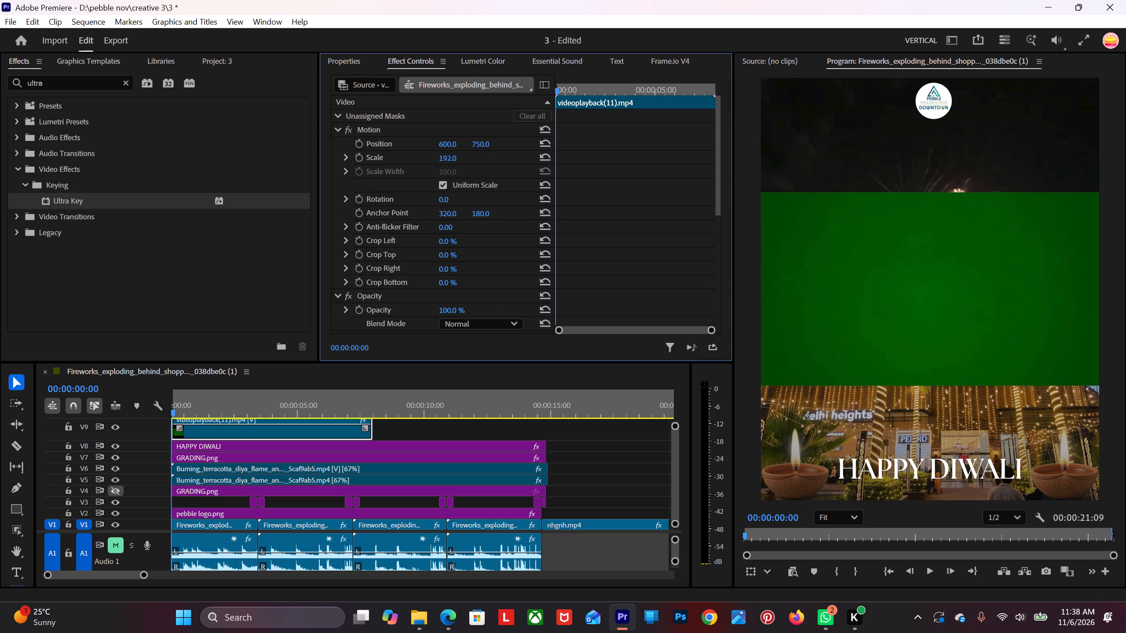
left_click_drag(459, 155, 461, 153)
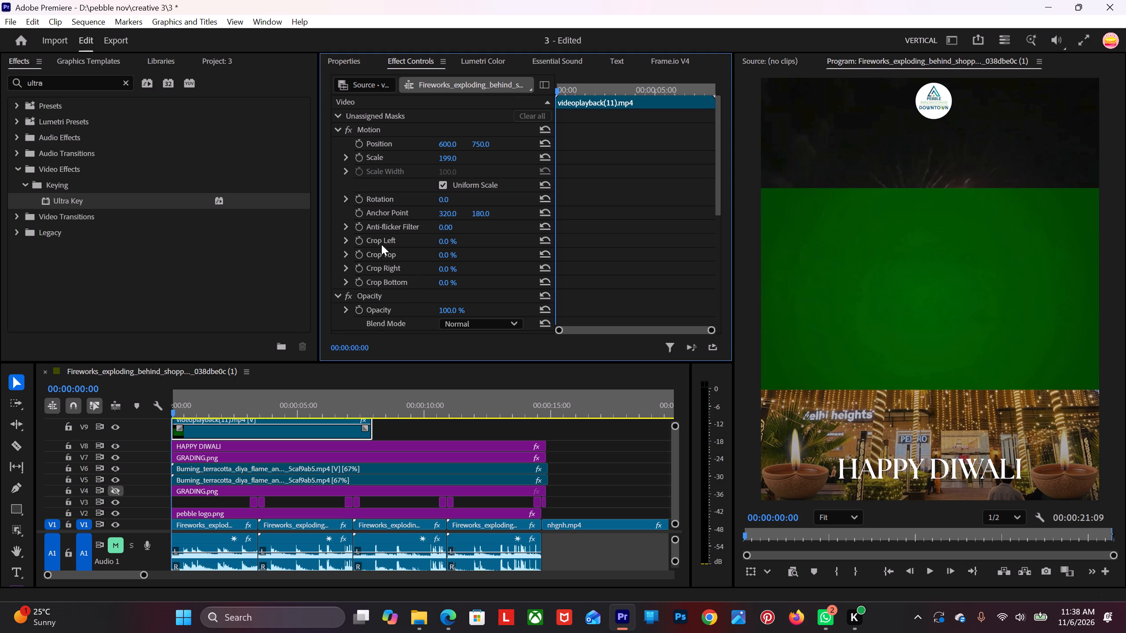
Set the Ultra Key's key color by sampling the clip's green background in the program picture.
scroll(382, 246, "down", 13)
left_click(465, 222)
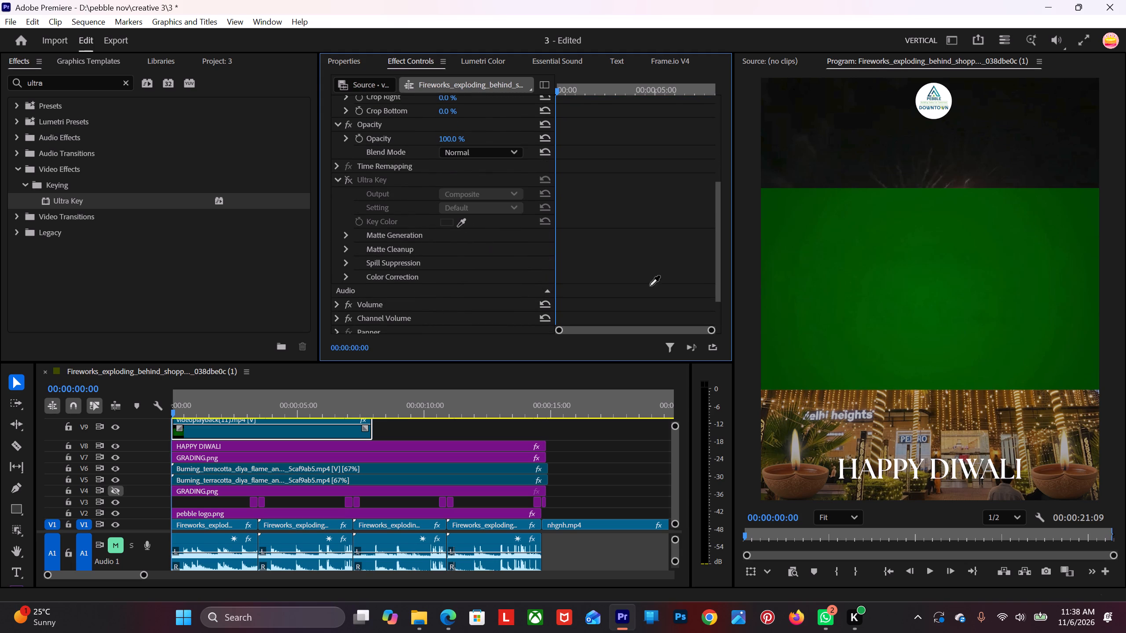
left_click(793, 352)
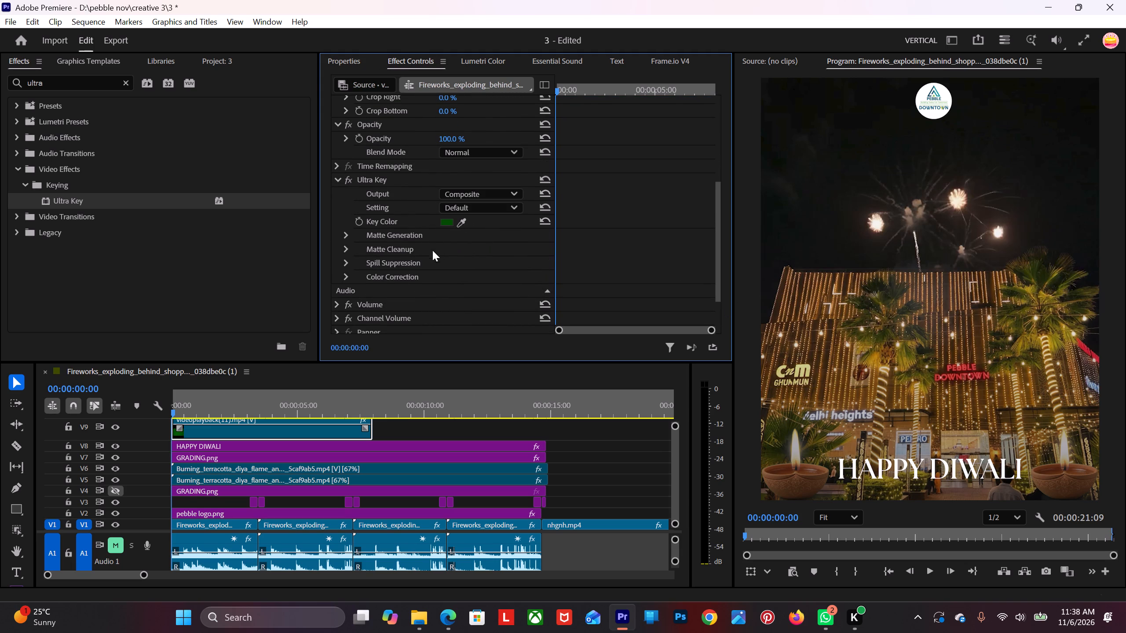
Scrub and play through the start of the sequence to check the keyed Happy Diwali animation over the fireworks.
left_click_drag(181, 411, 194, 408)
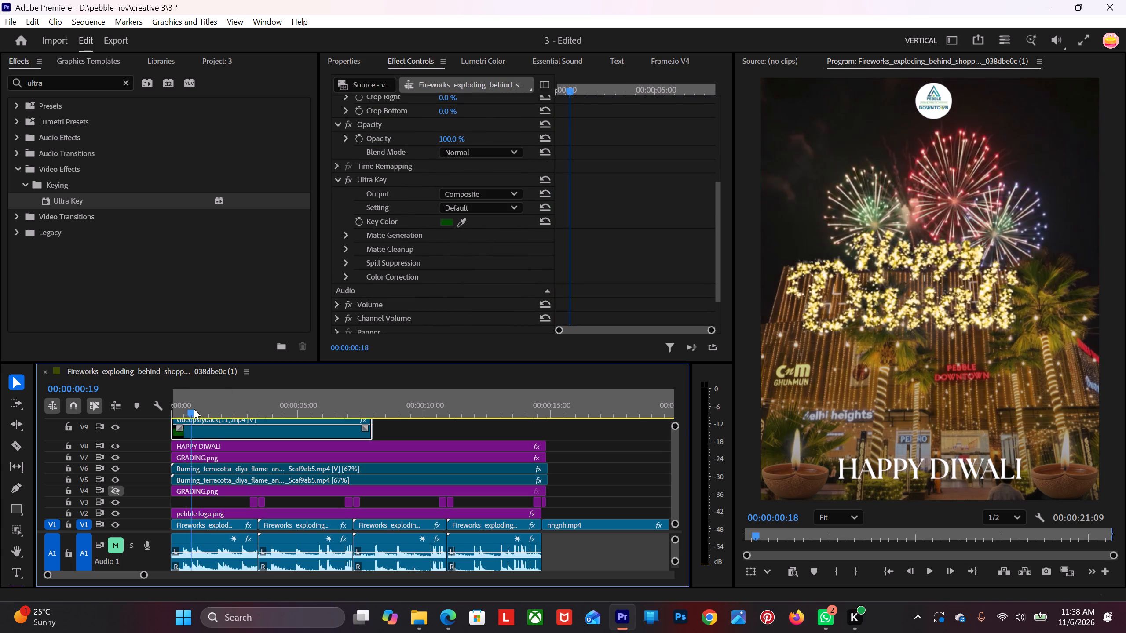
left_click_drag(194, 408, 276, 400)
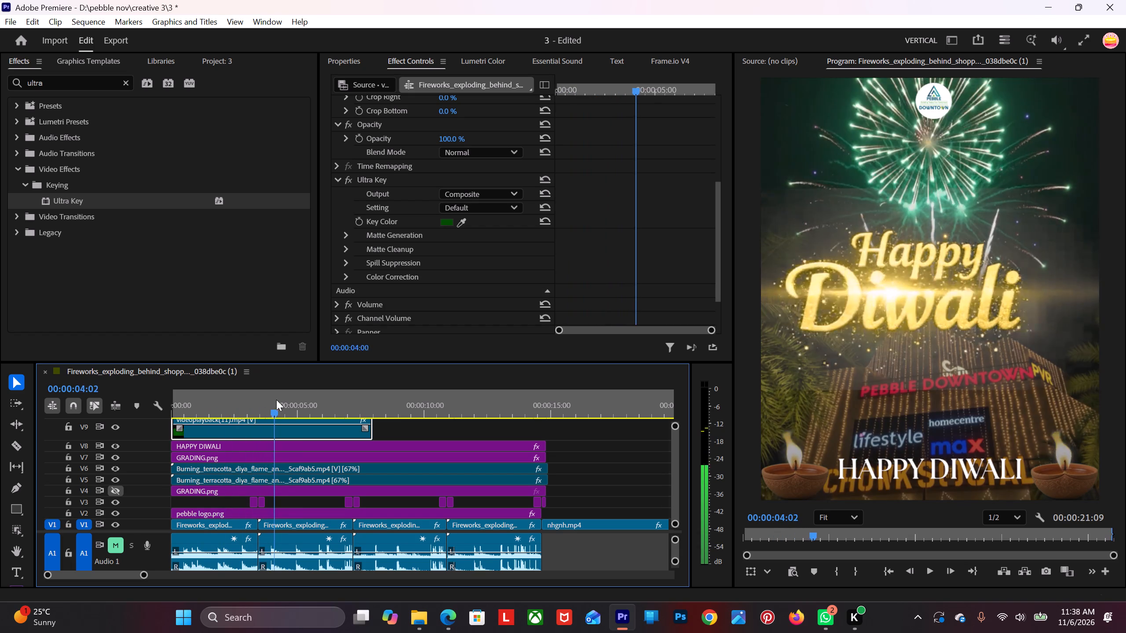
left_click_drag(276, 400, 230, 401)
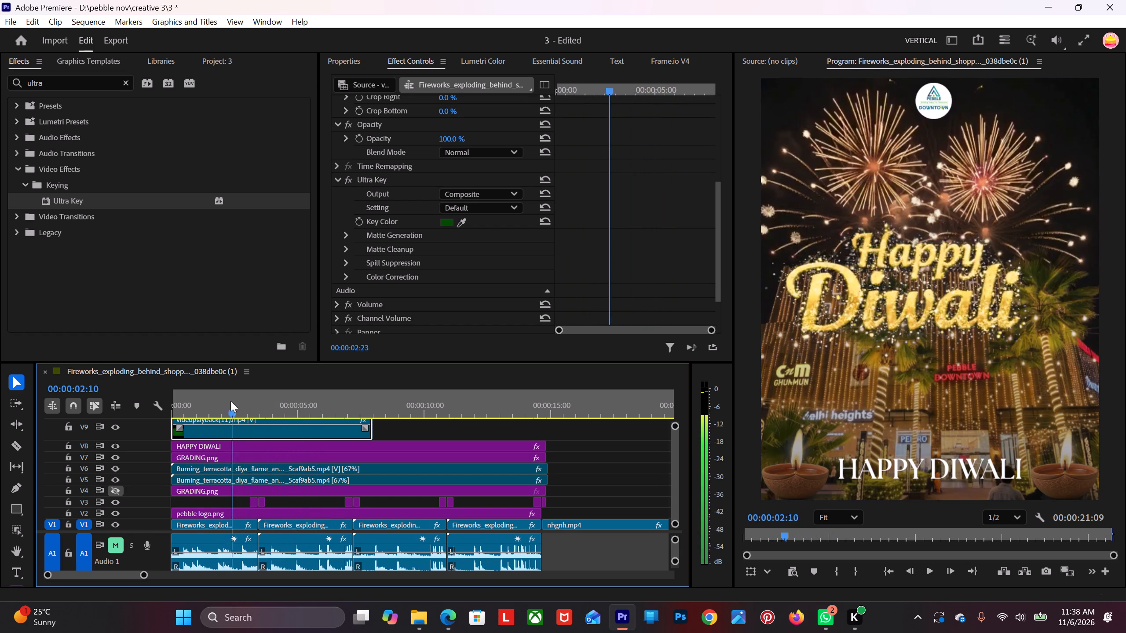
left_click_drag(230, 401, 194, 409)
key("space")
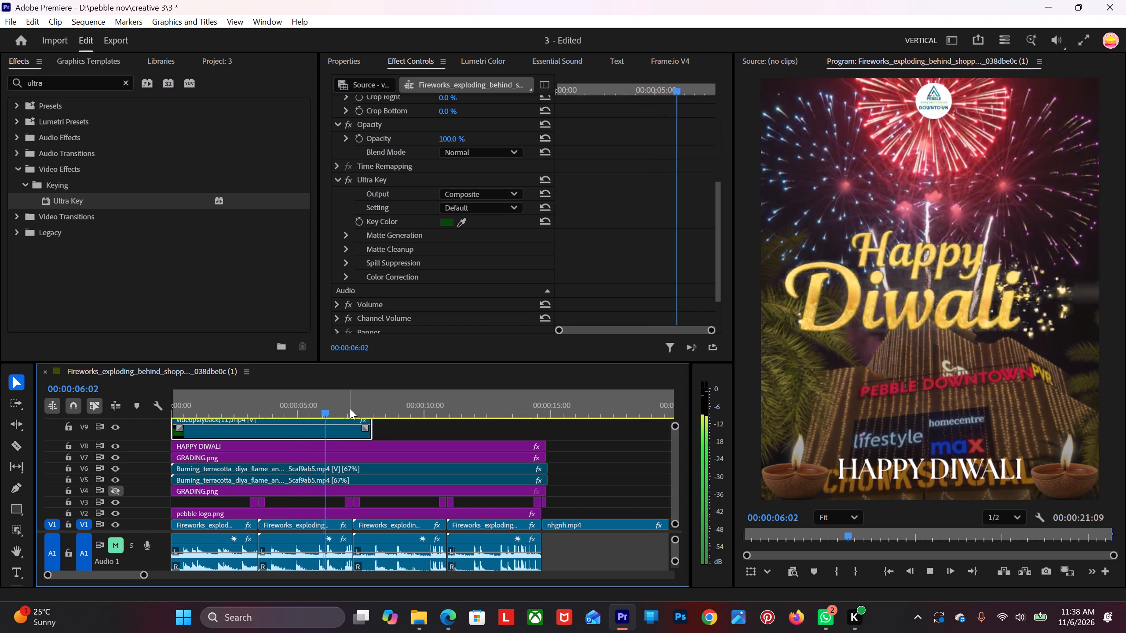
key("space")
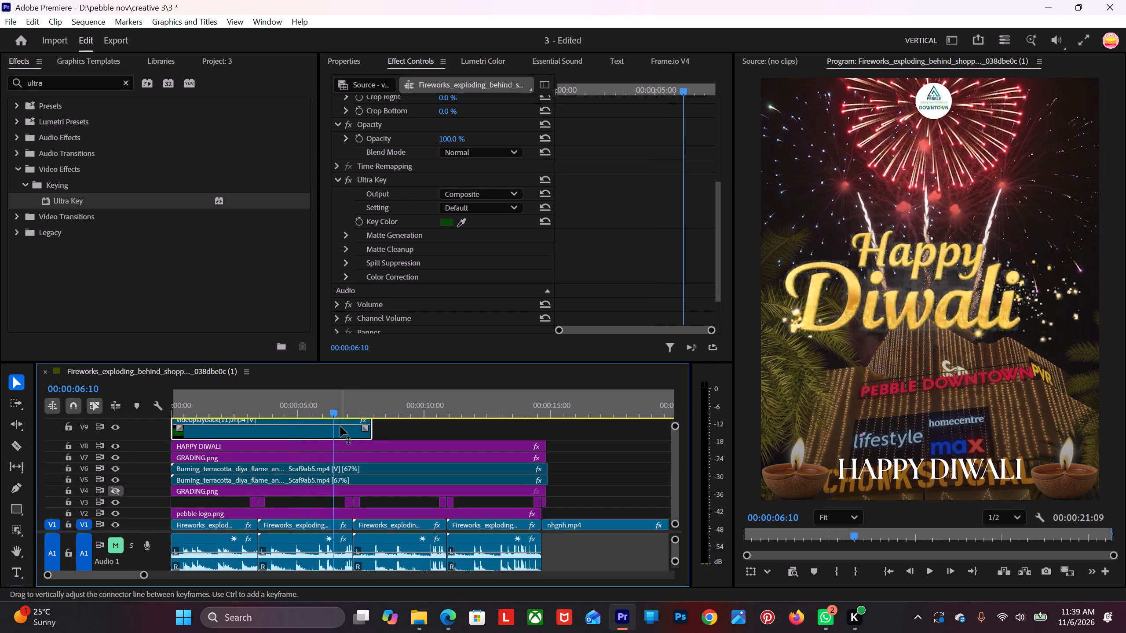
Move the videoplayback(11).mp4 clip upward in the frame to a vertical position of 277.
left_click(335, 430)
scroll(396, 179, "up", 10)
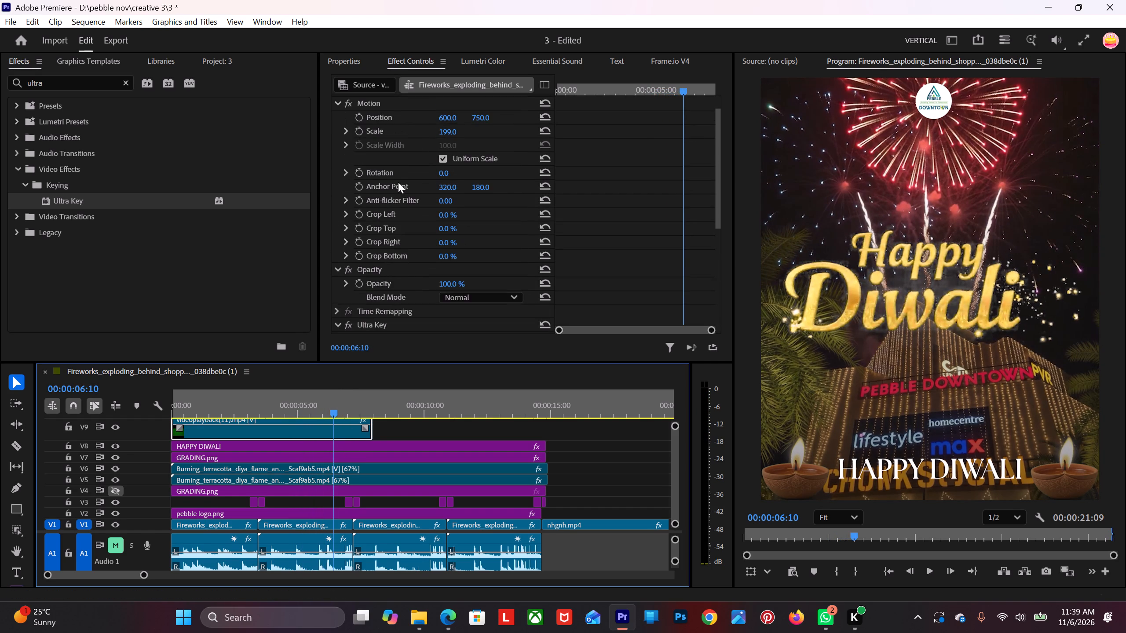
scroll(398, 182, "up", 8)
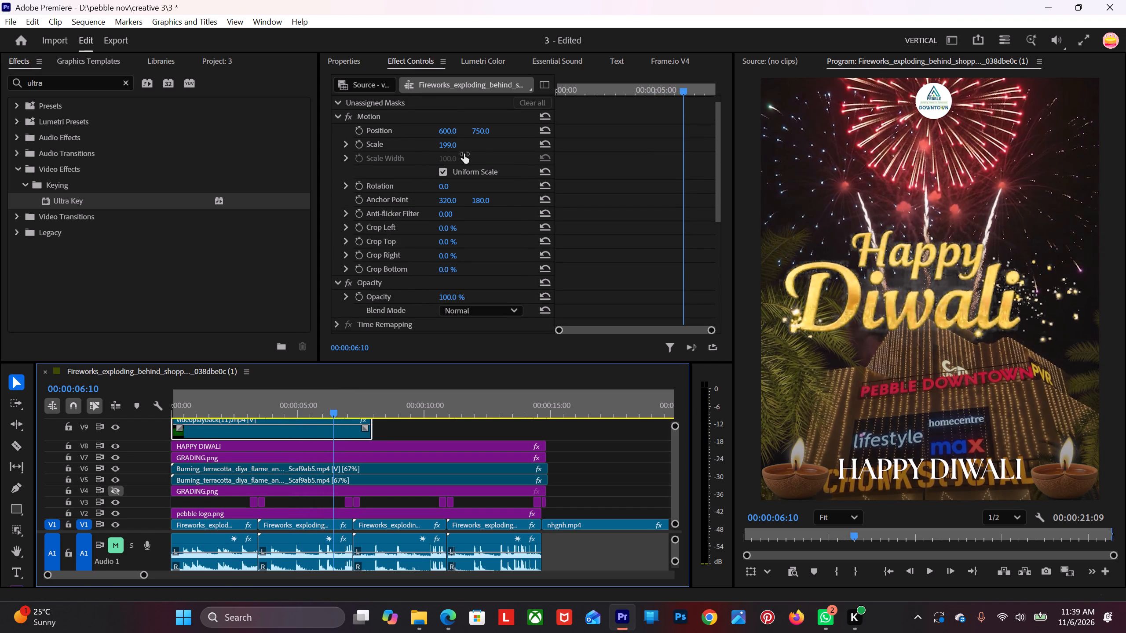
left_click_drag(480, 143, 274, 287)
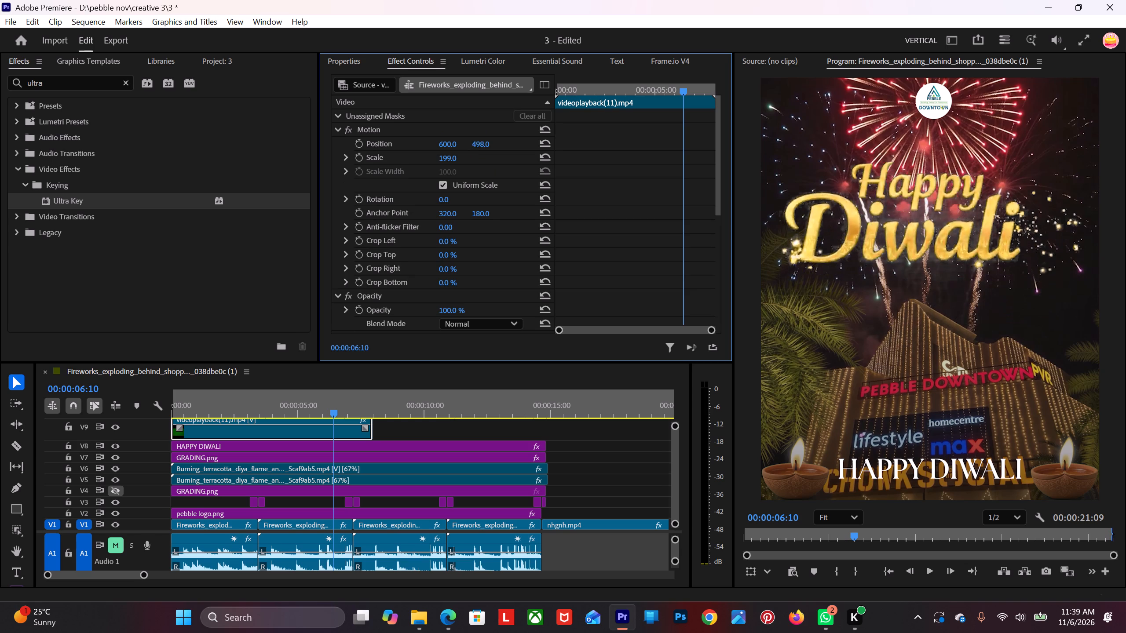
left_click_drag(274, 287, 179, 322)
Shrink the videoplayback(11).mp4 clip to a scale of 62.
left_click_drag(456, 157, 453, 164)
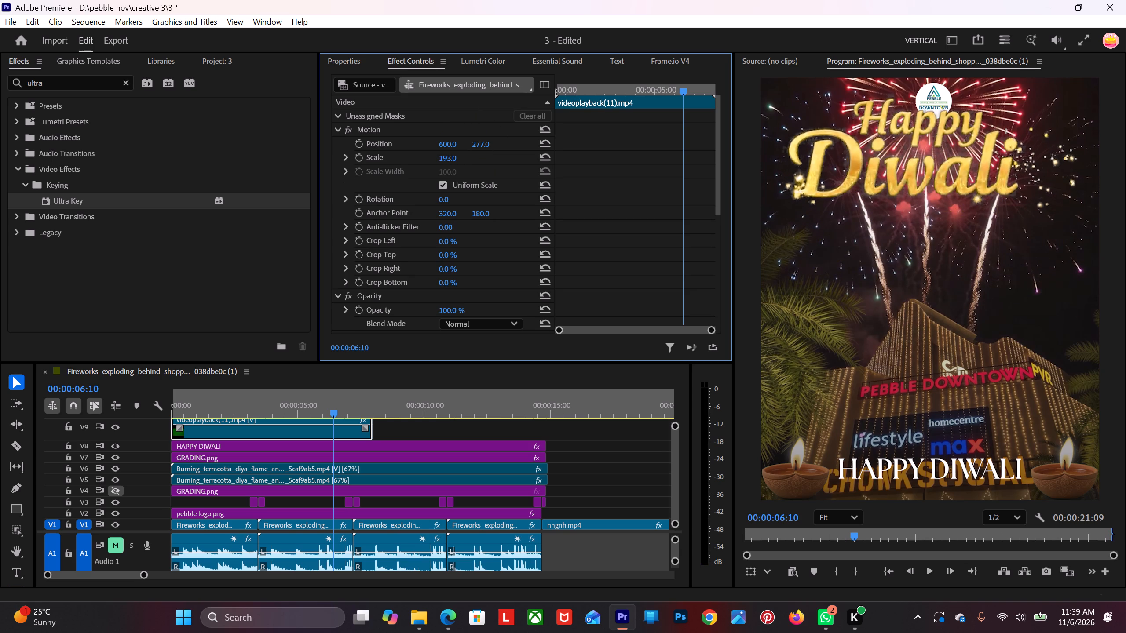
left_click_drag(453, 164, 359, 178)
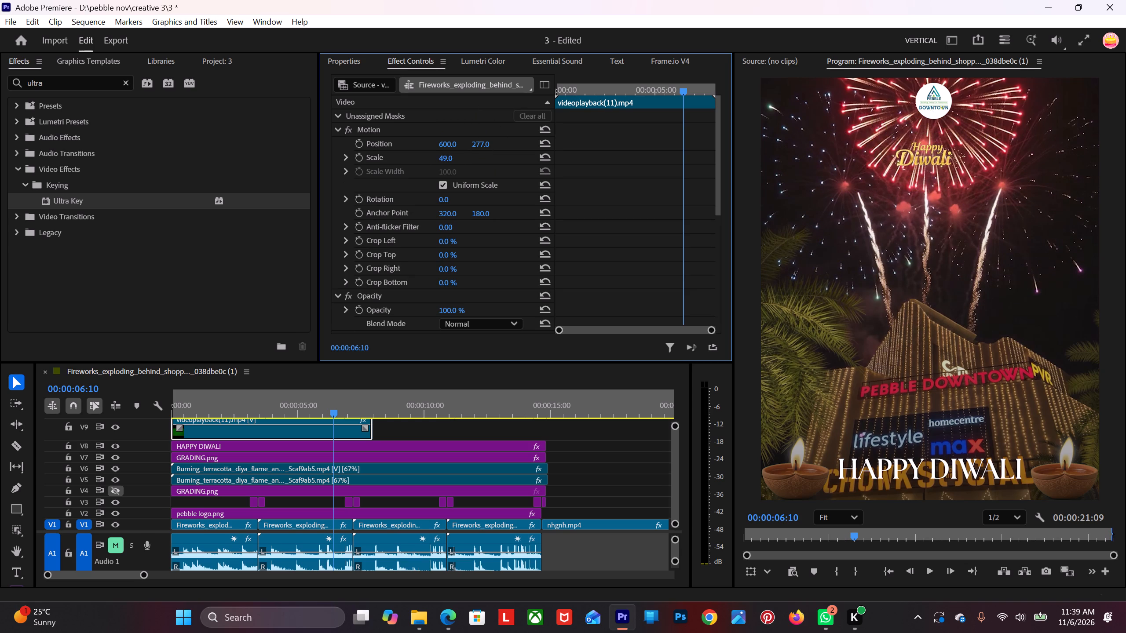
left_click_drag(359, 178, 363, 170)
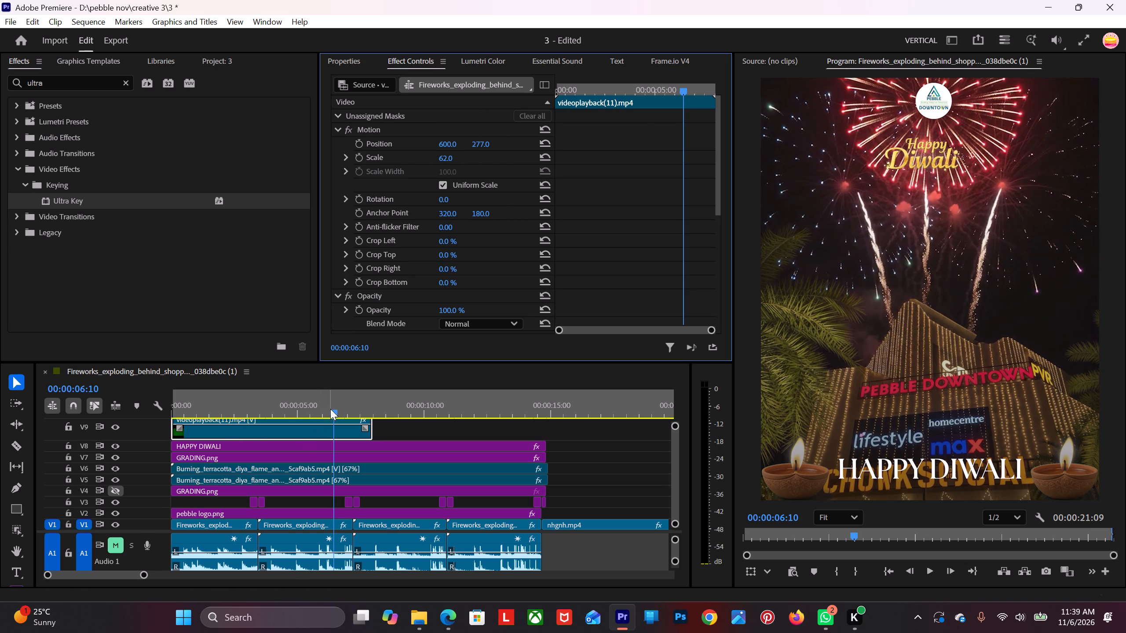
Play the sequence from the beginning to check the smaller, repositioned text animation.
left_click_drag(330, 409, 81, 444)
key("space")
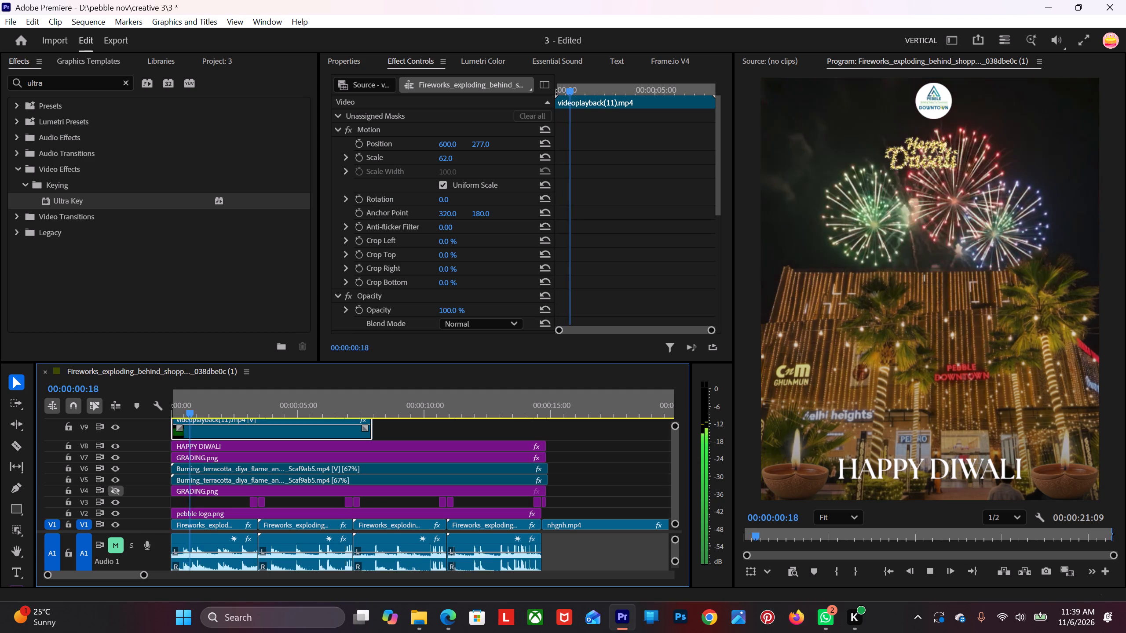
key("space")
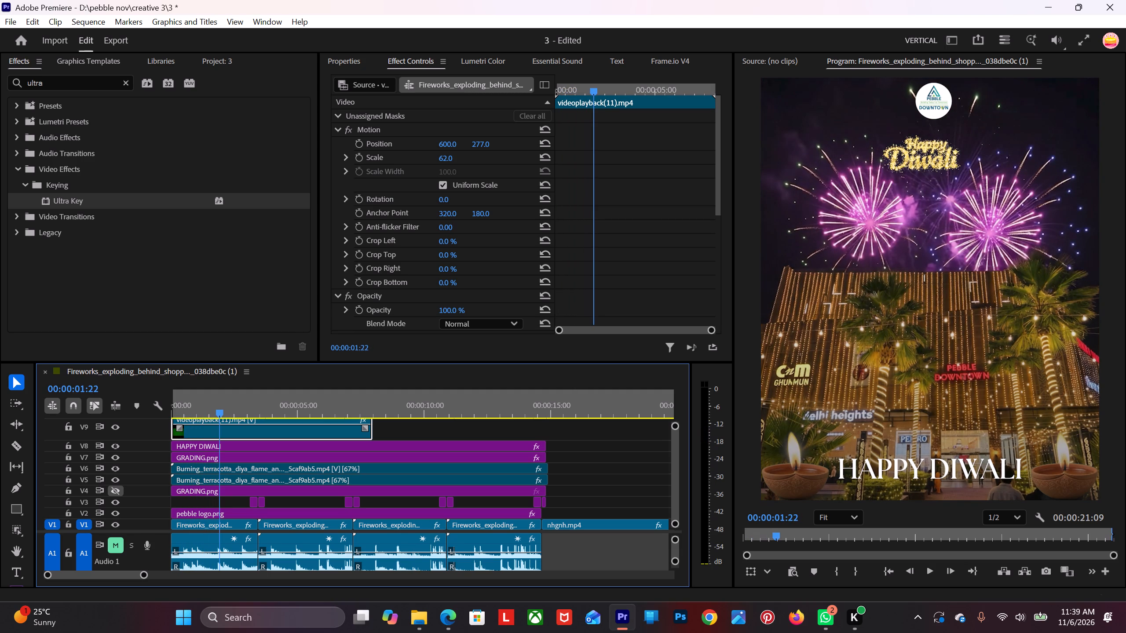
Shift the videoplayback(11).mp4 clip on V9 so that it starts at 00:00:00:15.
scroll(222, 426, "up", 5, "alt")
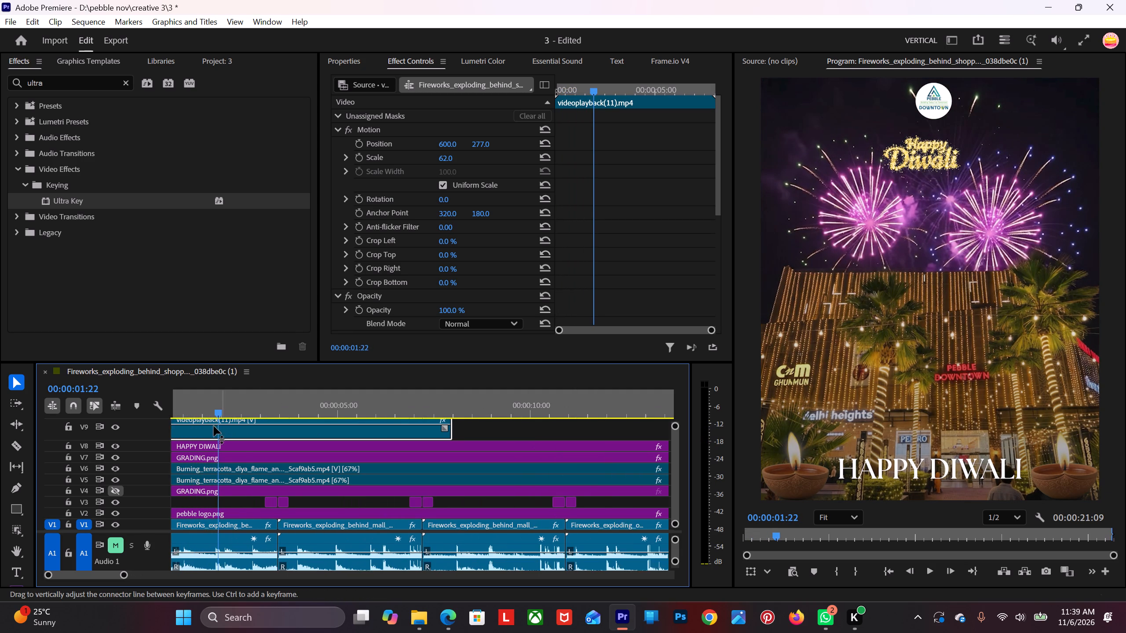
scroll(214, 426, "up", 4, "alt")
left_click_drag(239, 411, 201, 434)
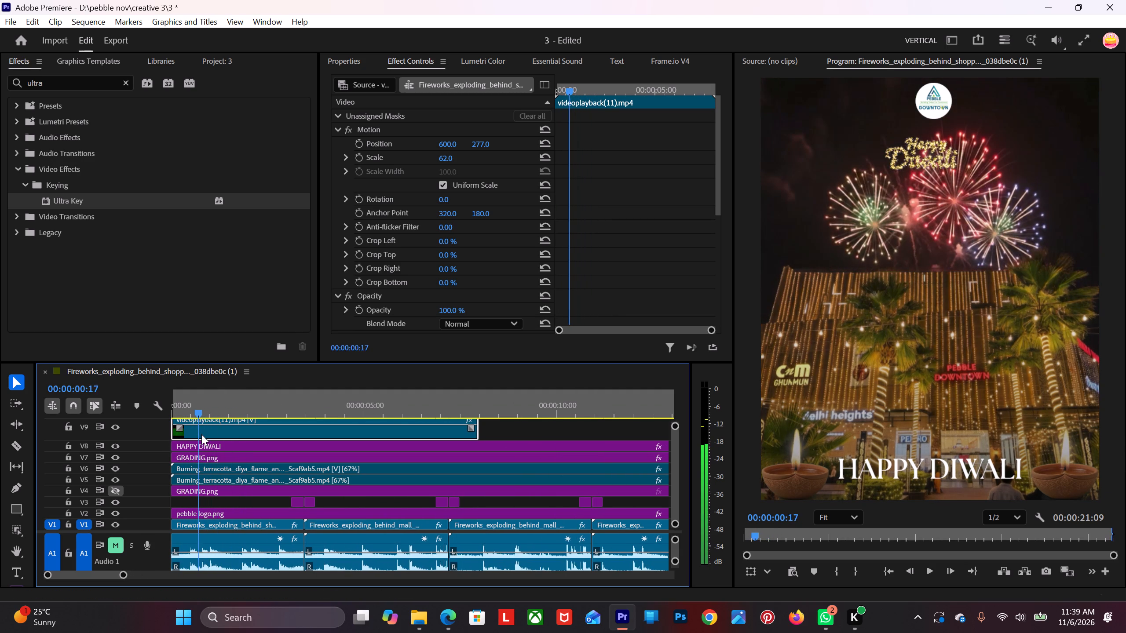
left_click_drag(201, 434, 193, 447)
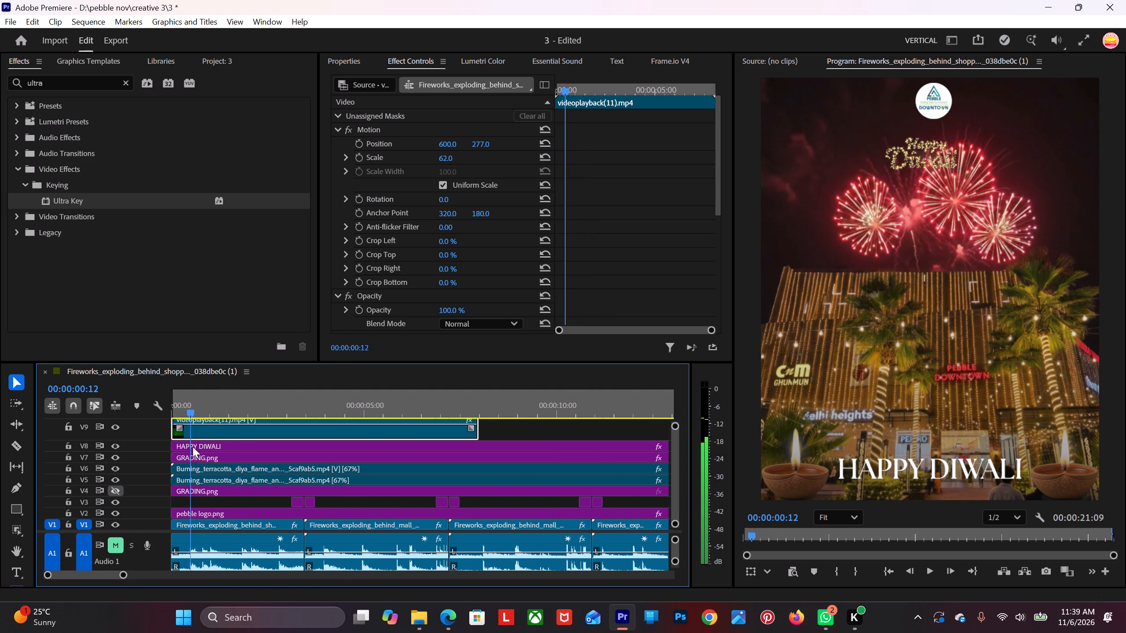
left_click_drag(193, 447, 170, 454)
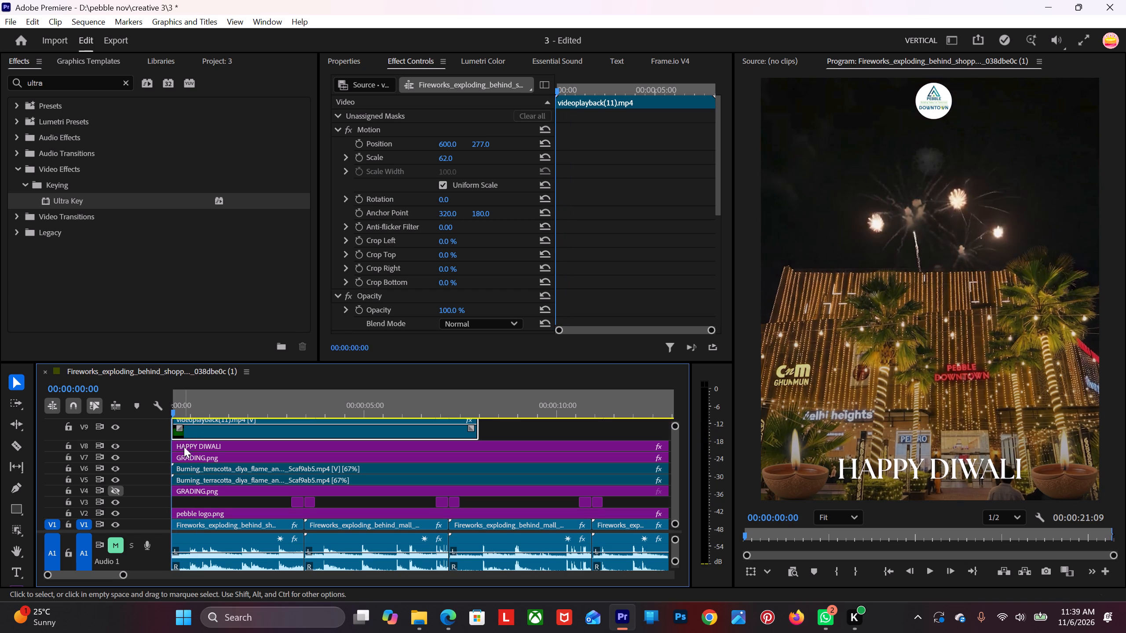
left_click_drag(190, 434, 214, 434)
Play back the shifted text animation, rechecking the part around the first fireworks transition.
key("space")
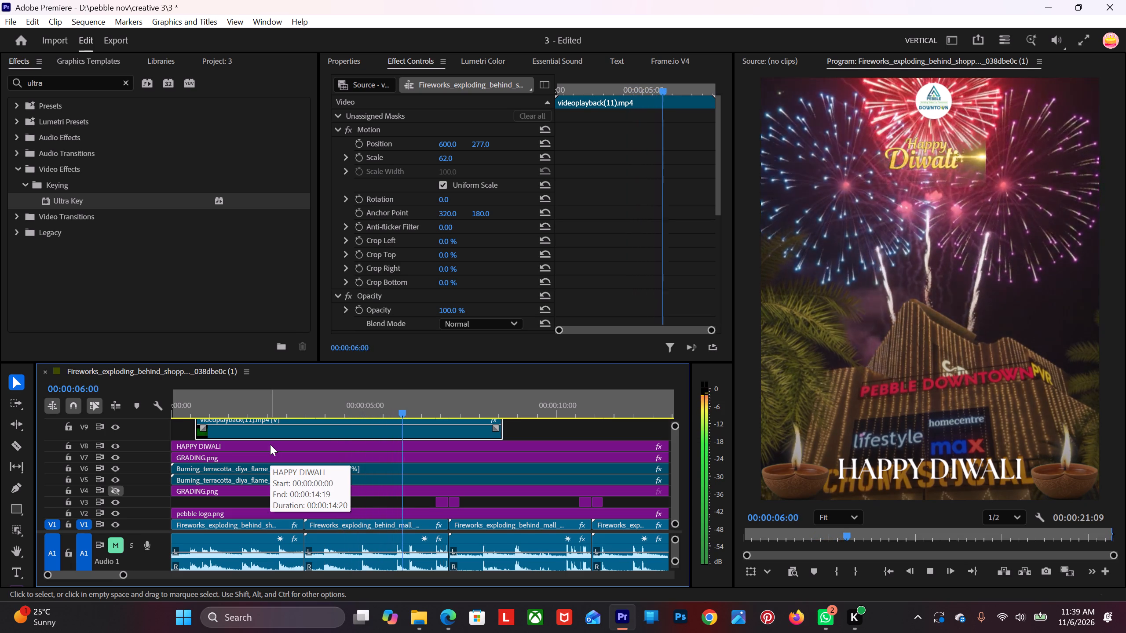
key("space")
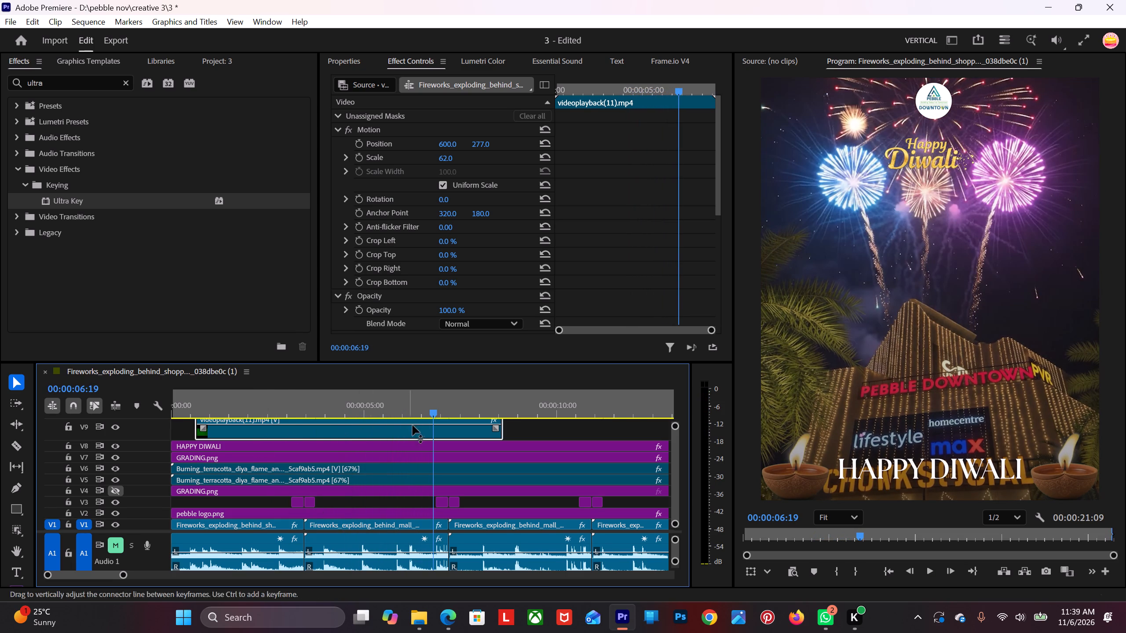
left_click_drag(429, 408, 340, 430)
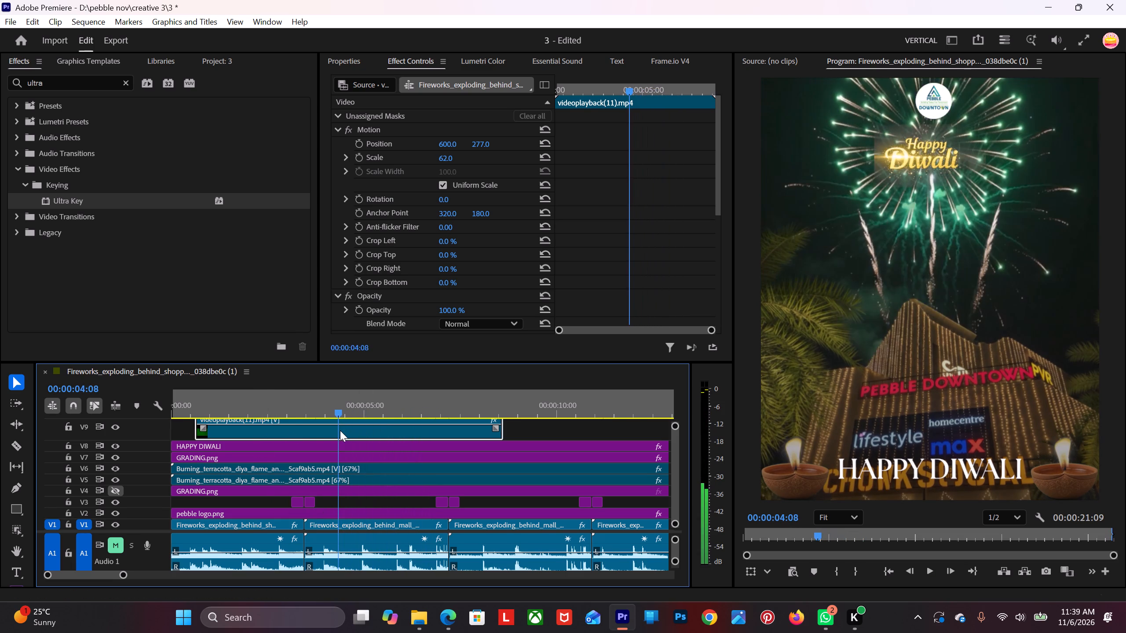
left_click_drag(340, 430, 293, 442)
key("space")
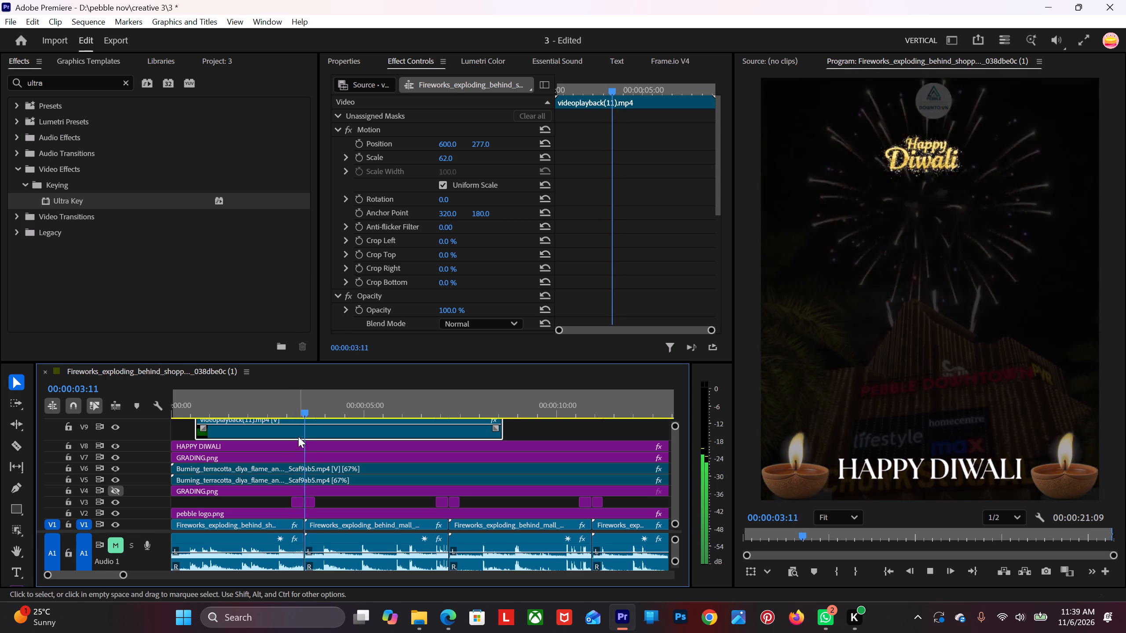
key("space")
key("space")
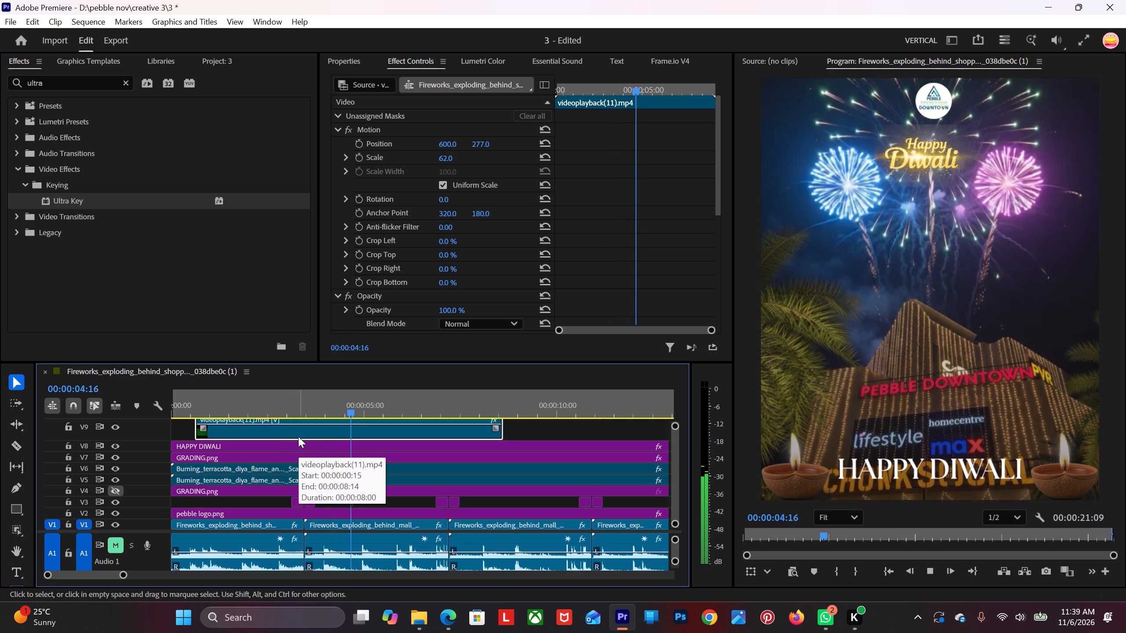
key("space")
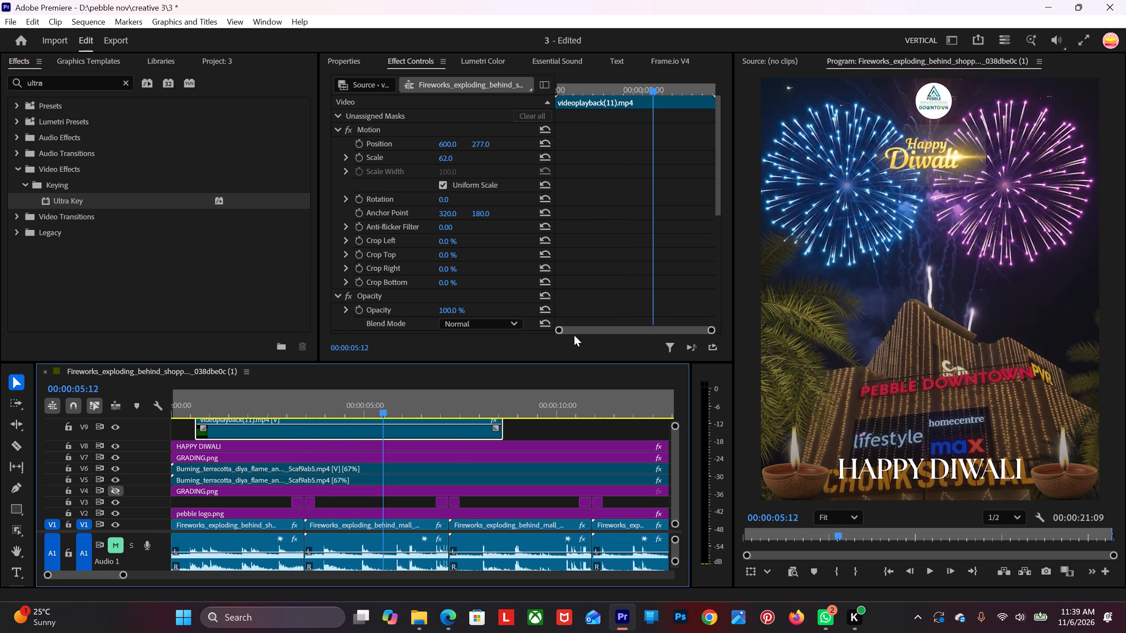
Examine the clip's Volume, Channel Volume and Panner audio settings below the Ultra Key effect.
scroll(443, 264, "down", 18)
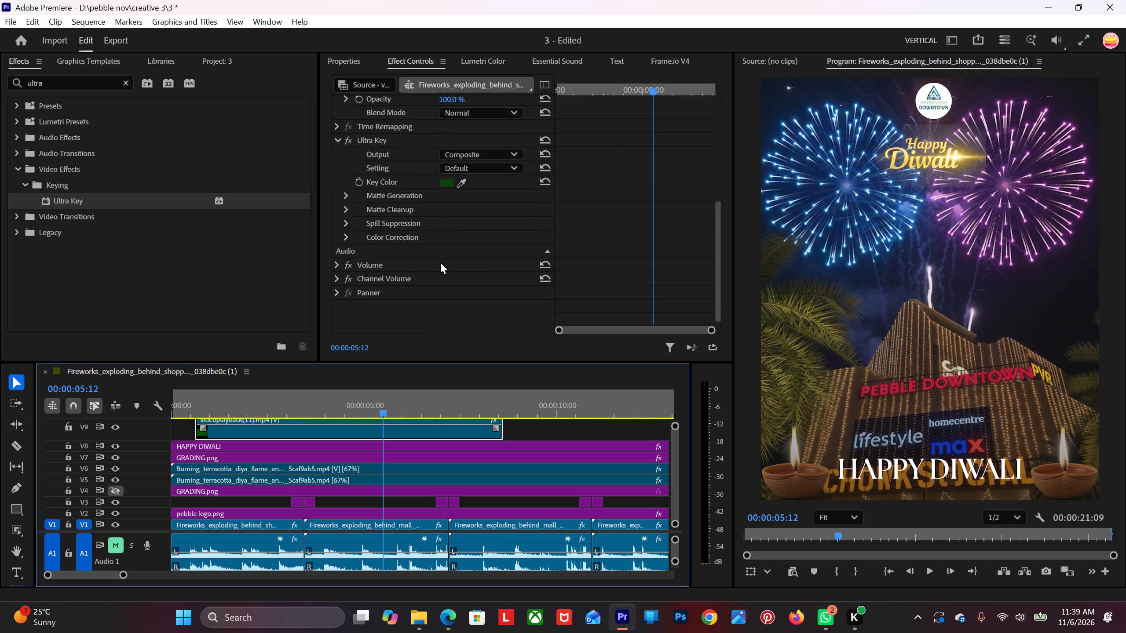
left_click(336, 254)
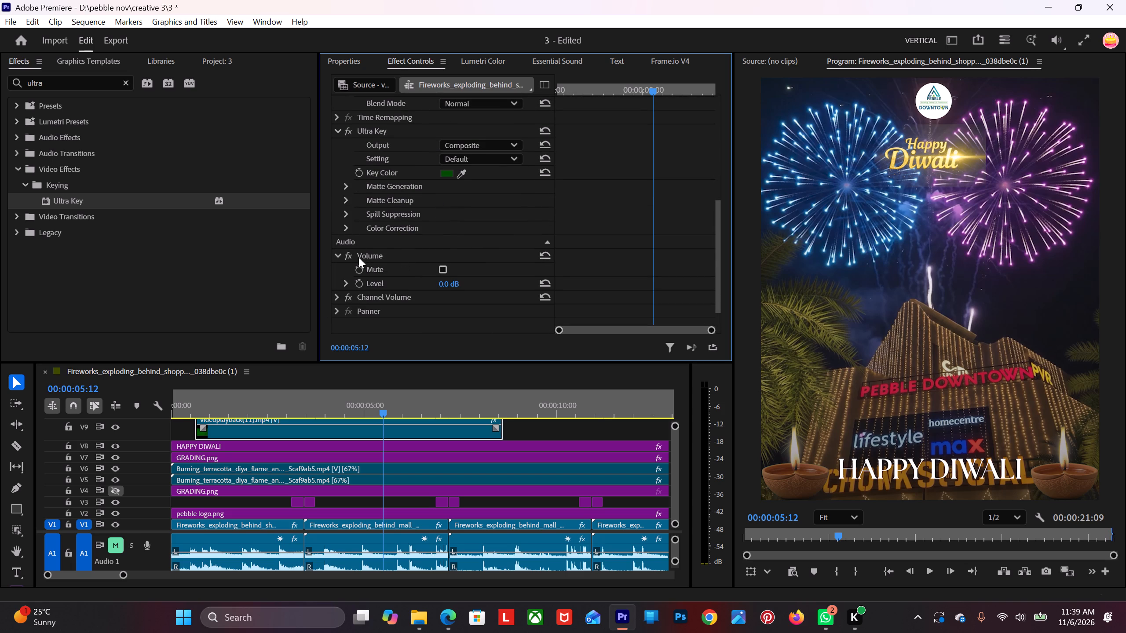
left_click(346, 285)
left_click(344, 285)
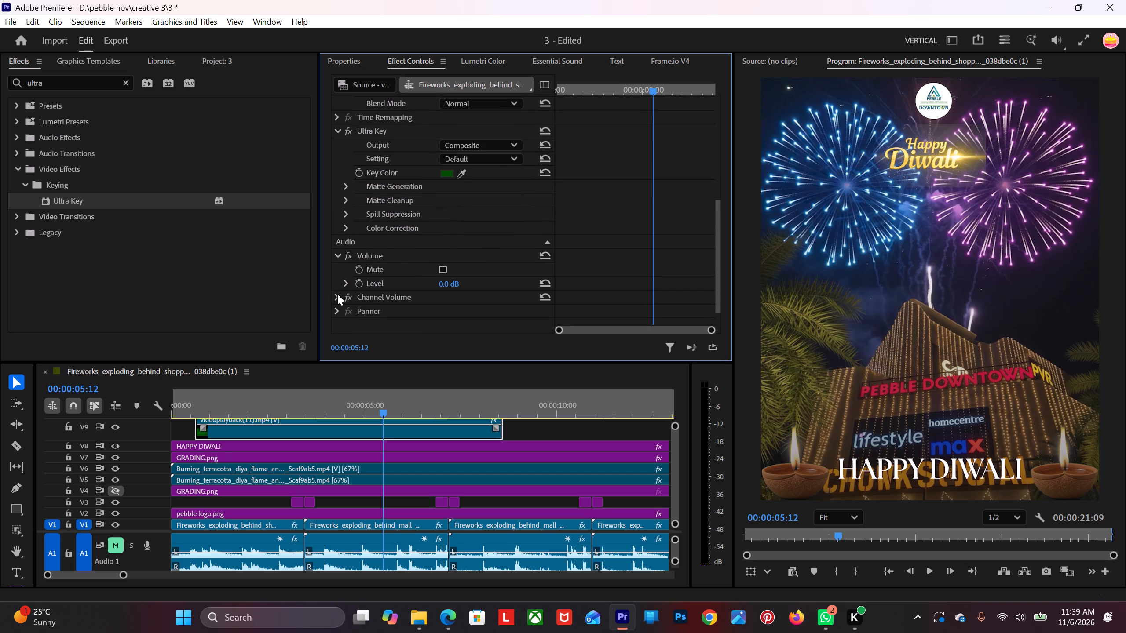
left_click(337, 295)
scroll(386, 282, "down", 6)
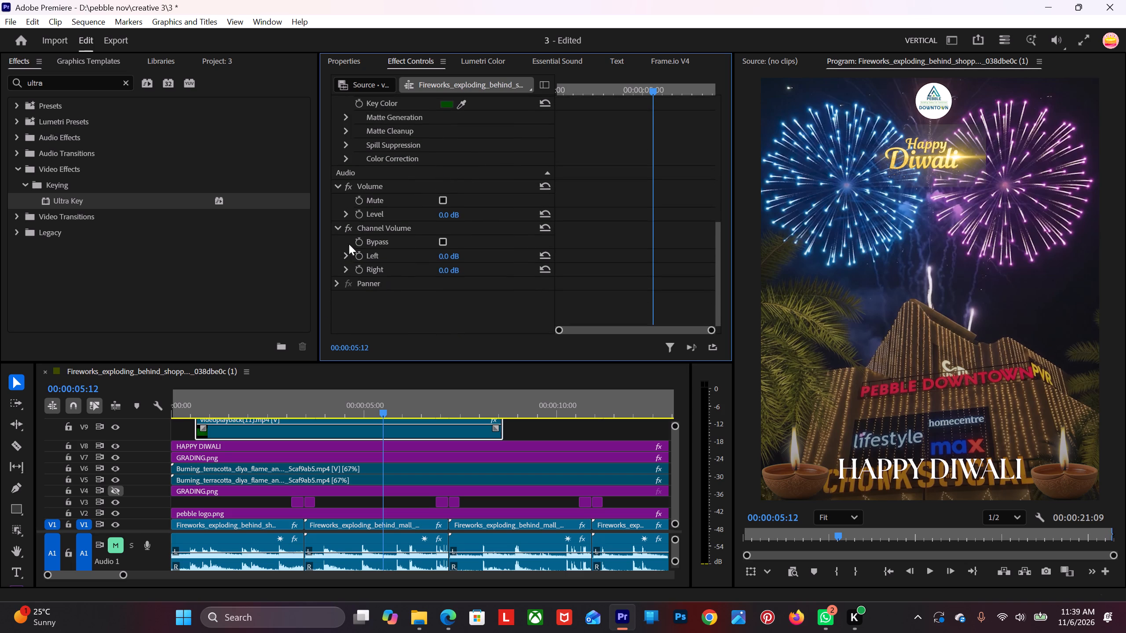
left_click(340, 229)
left_click(343, 254)
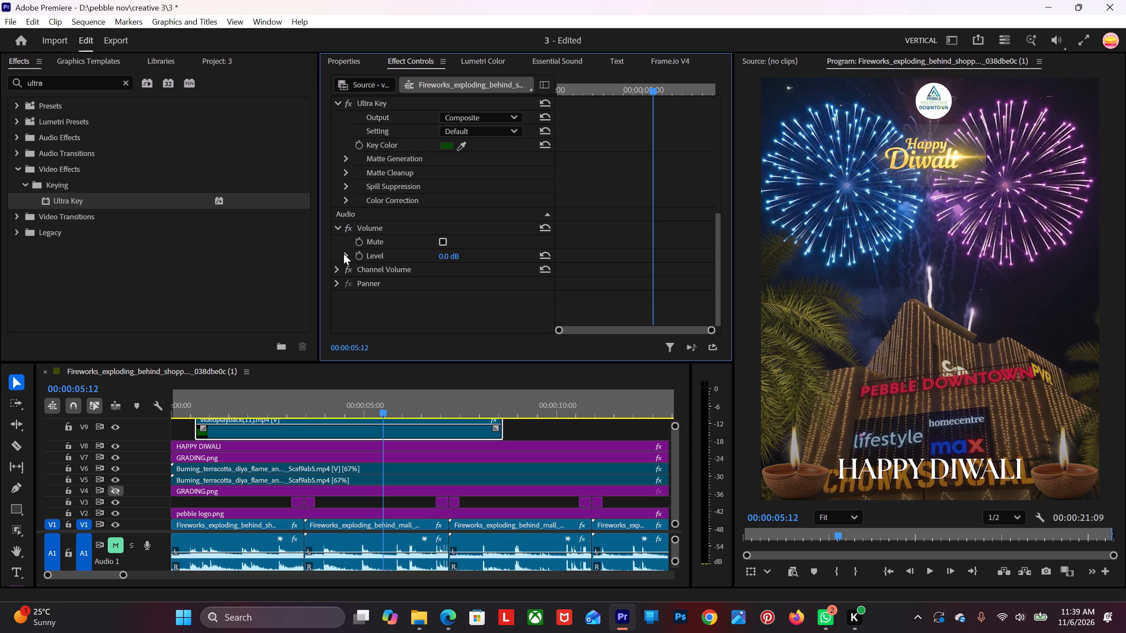
left_click(346, 256)
left_click(338, 229)
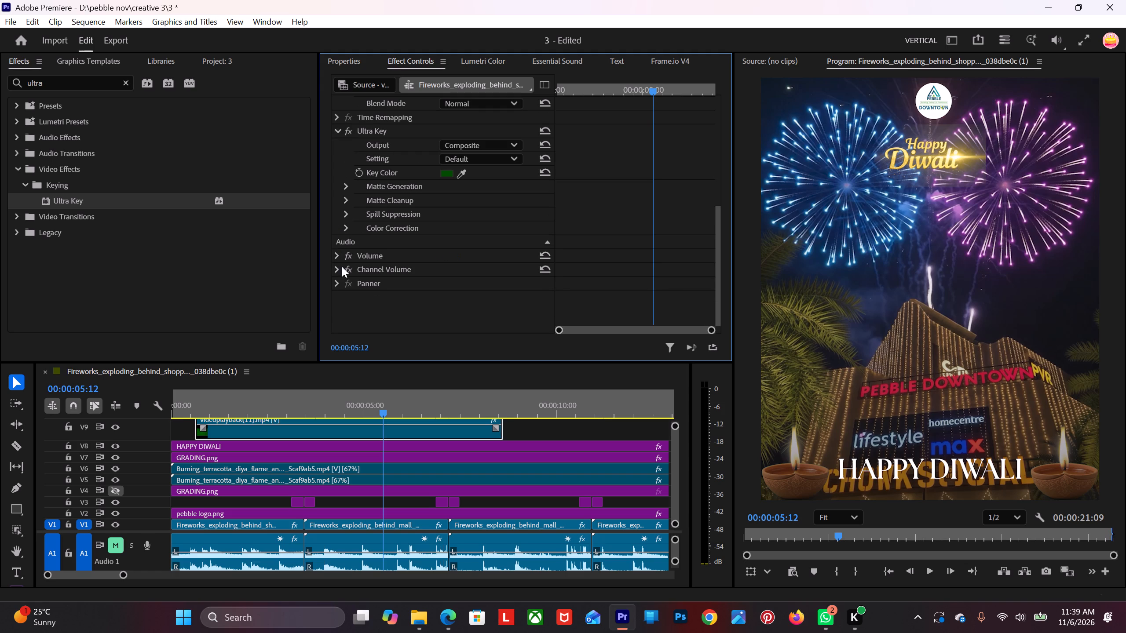
left_click(336, 279)
scroll(380, 277, "down", 5)
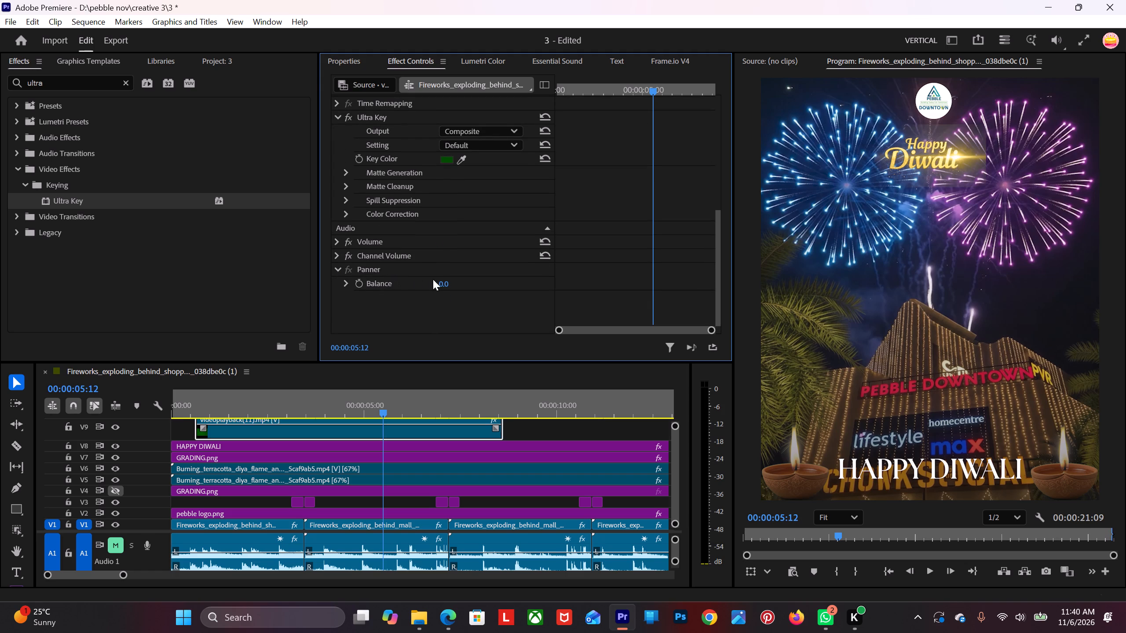
Set the Ultra Key's Matte Generation Transparency to 100.
left_click(345, 175)
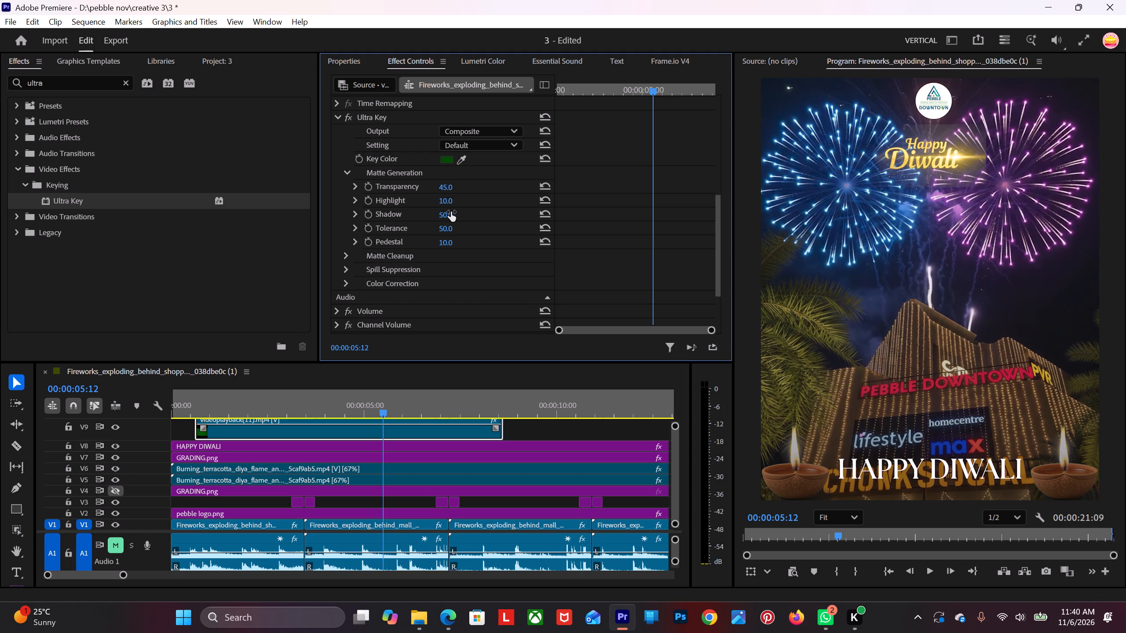
left_click(449, 186)
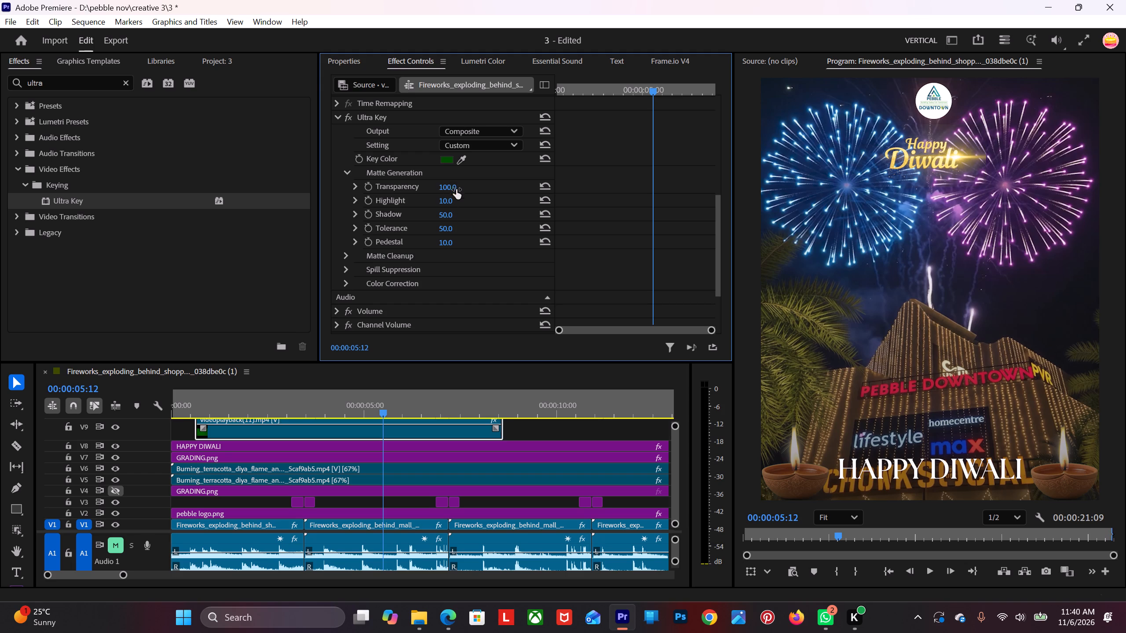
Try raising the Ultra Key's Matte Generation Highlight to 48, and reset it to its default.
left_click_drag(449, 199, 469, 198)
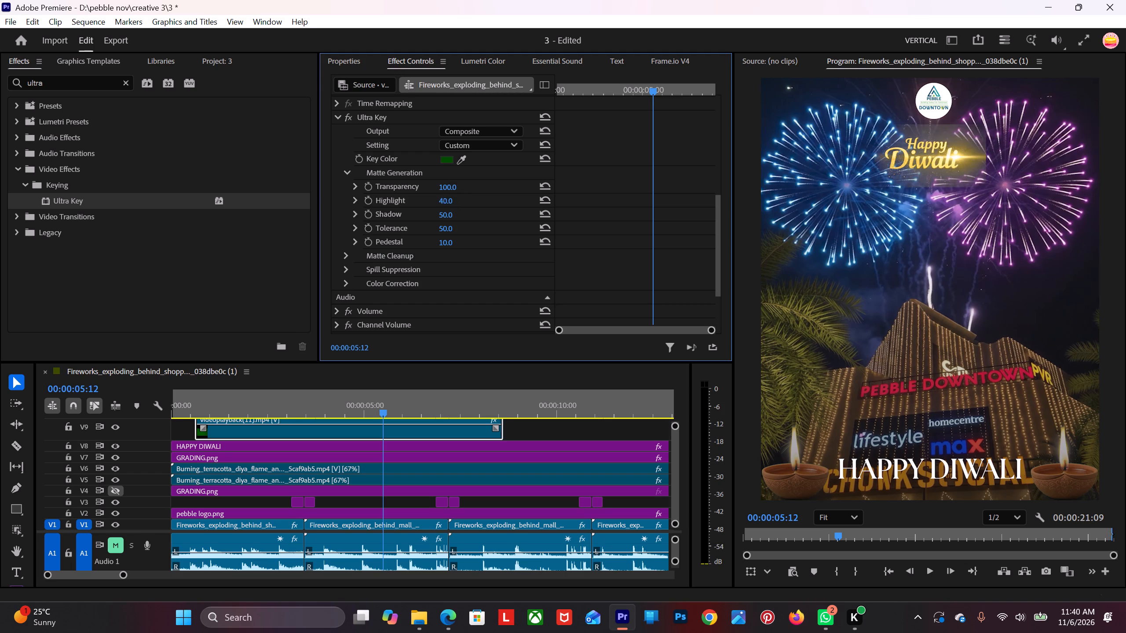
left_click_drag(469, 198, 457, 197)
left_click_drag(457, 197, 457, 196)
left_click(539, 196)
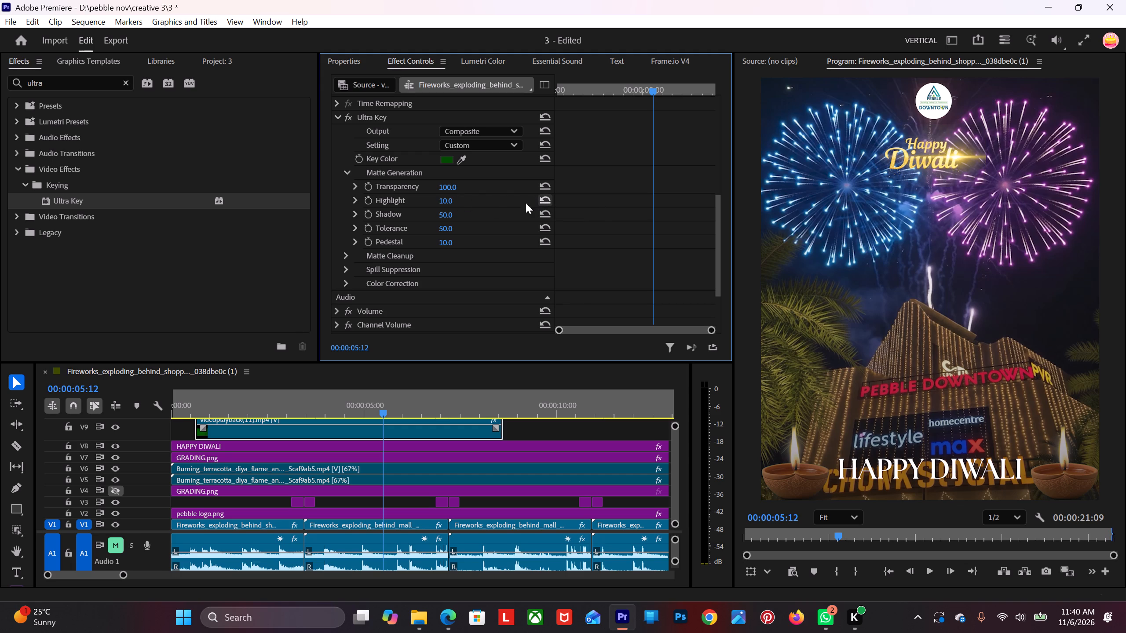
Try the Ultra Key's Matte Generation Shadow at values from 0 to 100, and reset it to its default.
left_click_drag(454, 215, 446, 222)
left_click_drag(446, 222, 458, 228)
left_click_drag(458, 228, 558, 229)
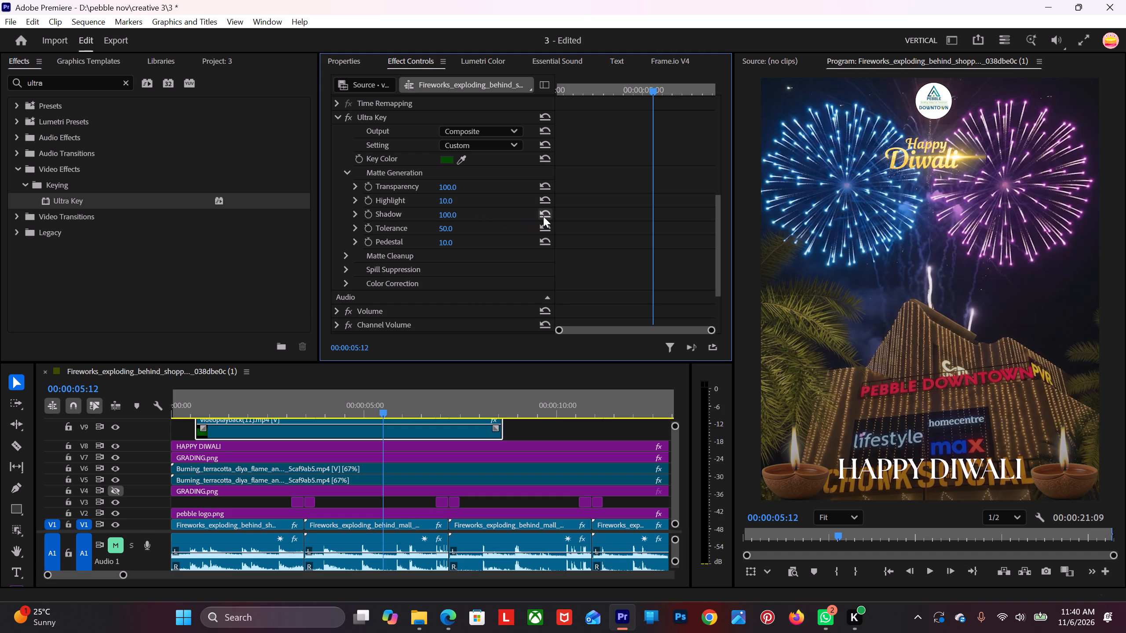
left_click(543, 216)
Set both Tolerance and Pedestal in the Ultra Key's Matte Generation settings to 100.
left_click_drag(450, 228, 446, 232)
left_click_drag(446, 232, 408, 248)
left_click_drag(408, 248, 567, 239)
left_click_drag(450, 241, 437, 240)
left_click_drag(437, 240, 680, 236)
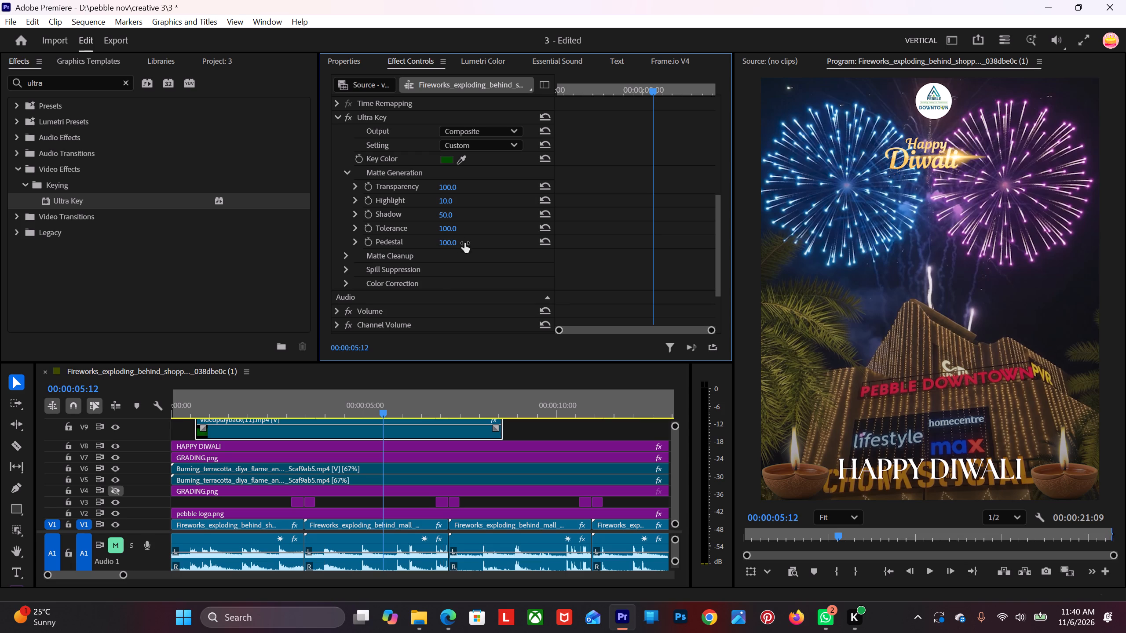
Scrub and play back the keyed text animation from about 00:00:05:09 to past the end of its clip.
left_click_drag(372, 403, 384, 410)
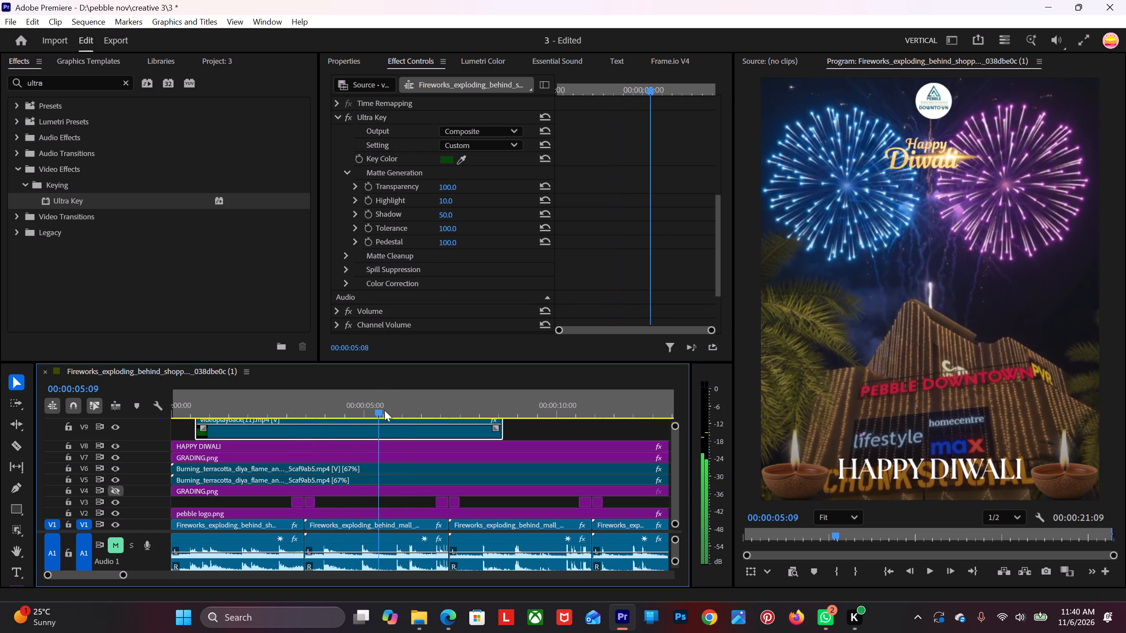
left_click_drag(384, 410, 402, 418)
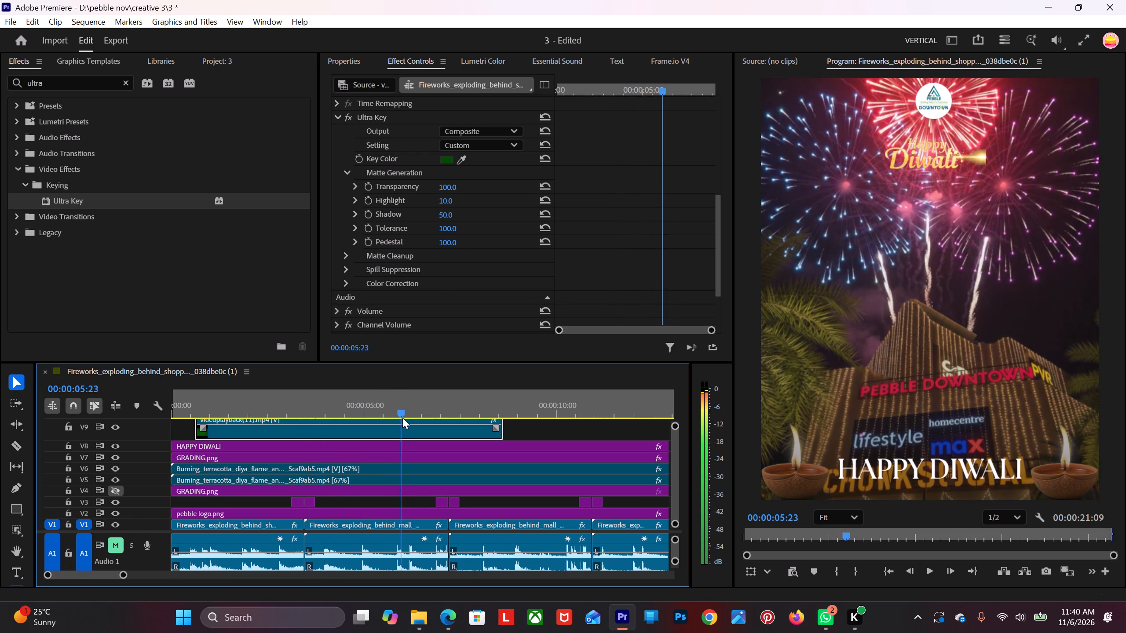
left_click_drag(402, 418, 412, 415)
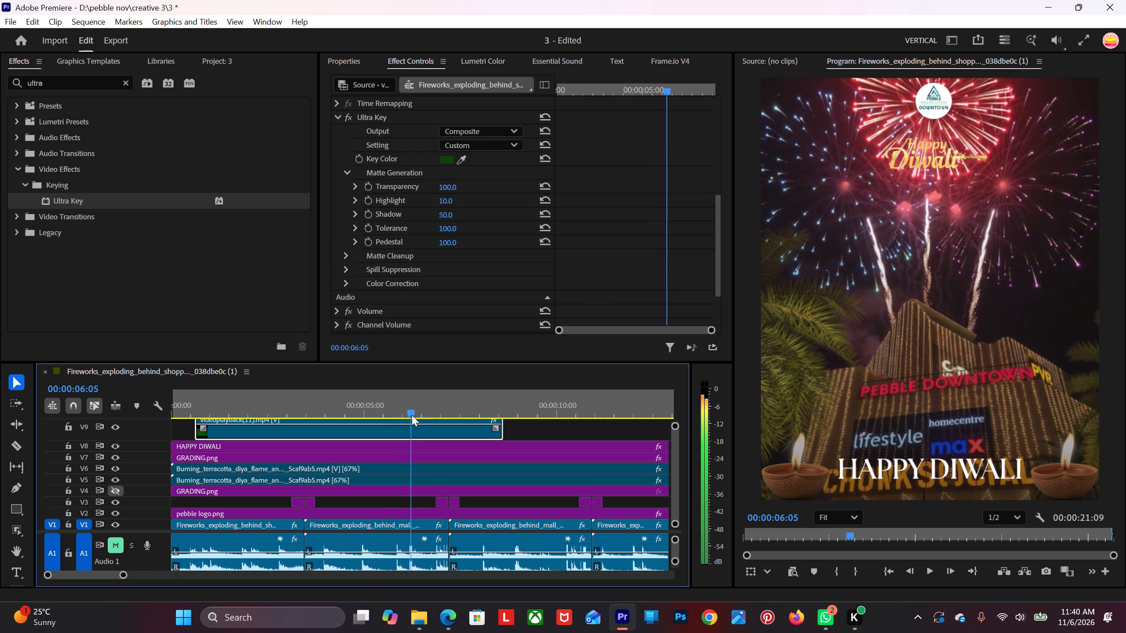
left_click_drag(412, 415, 401, 419)
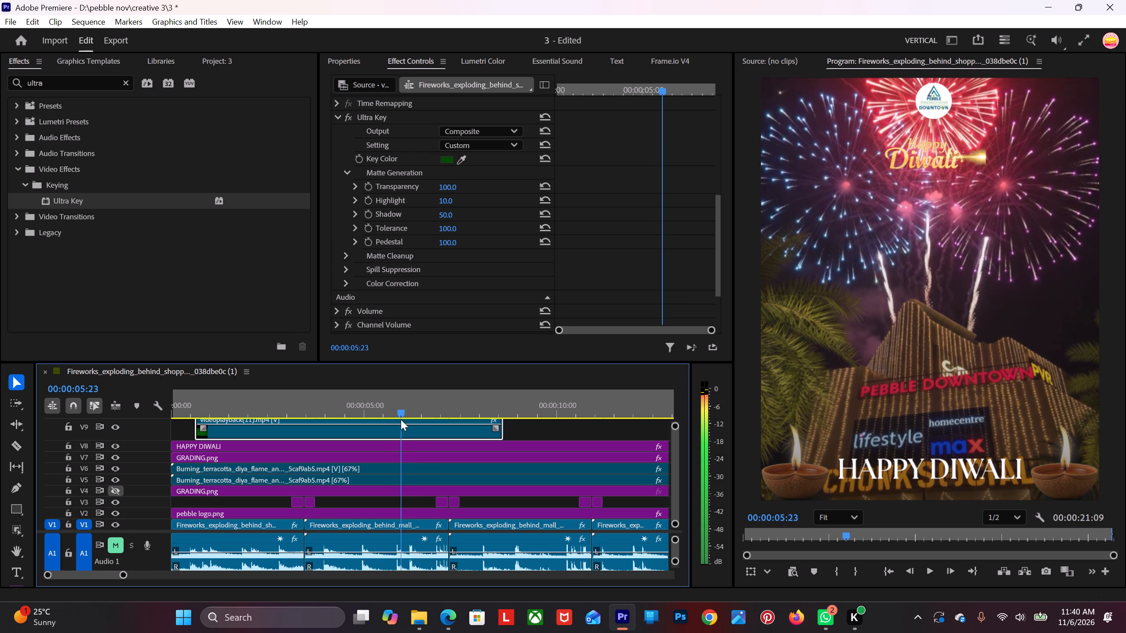
left_click_drag(401, 419, 387, 424)
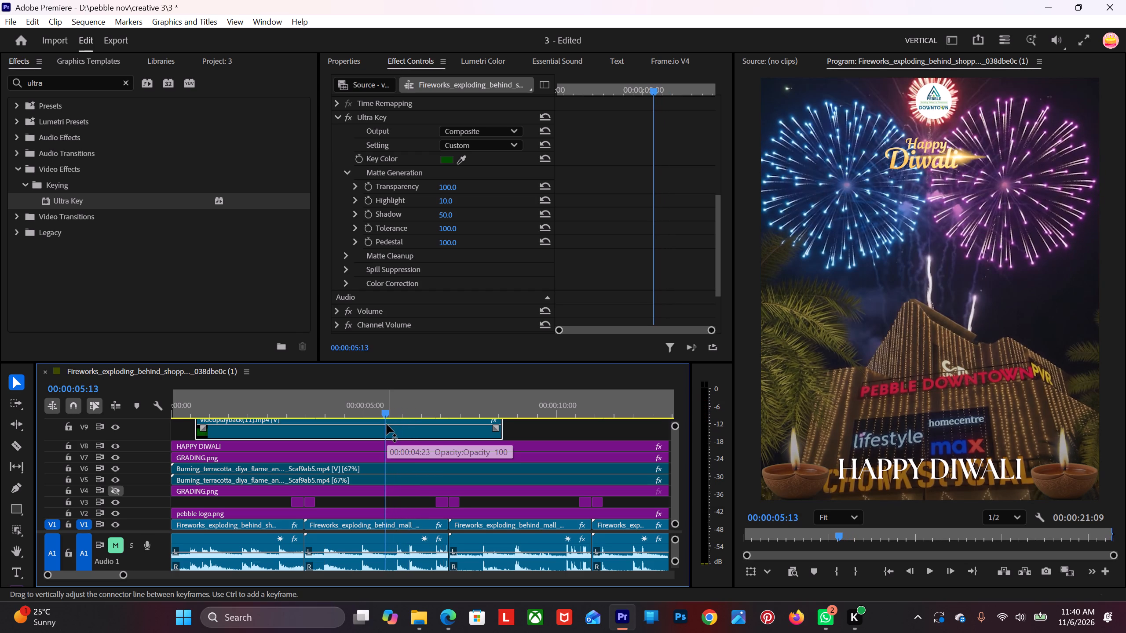
key("space")
key("space")
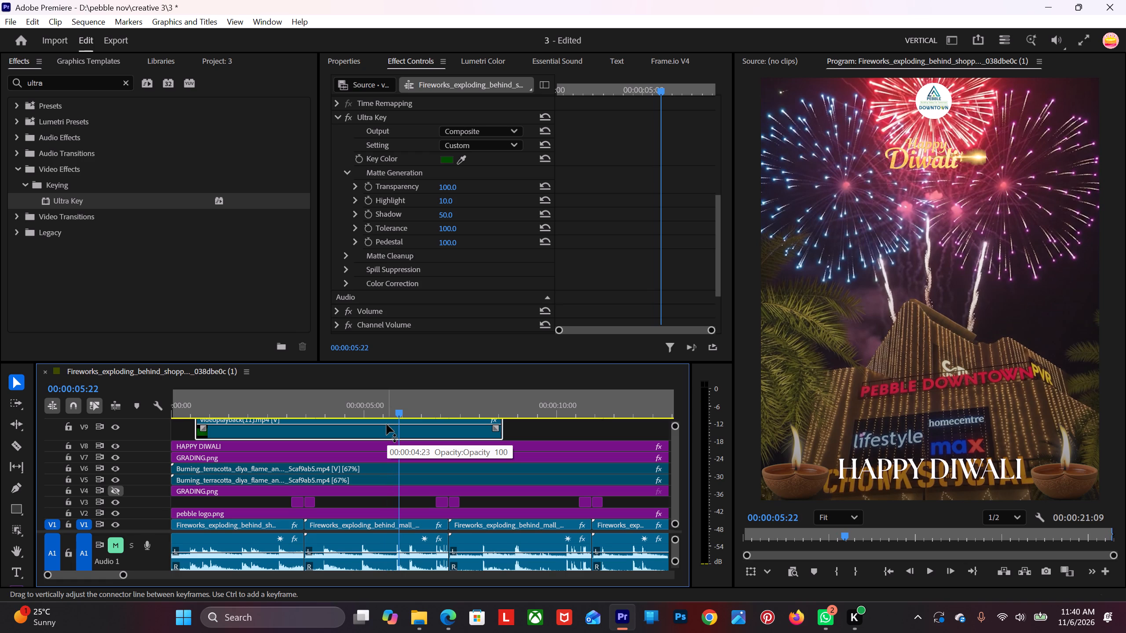
key("space")
key("space")
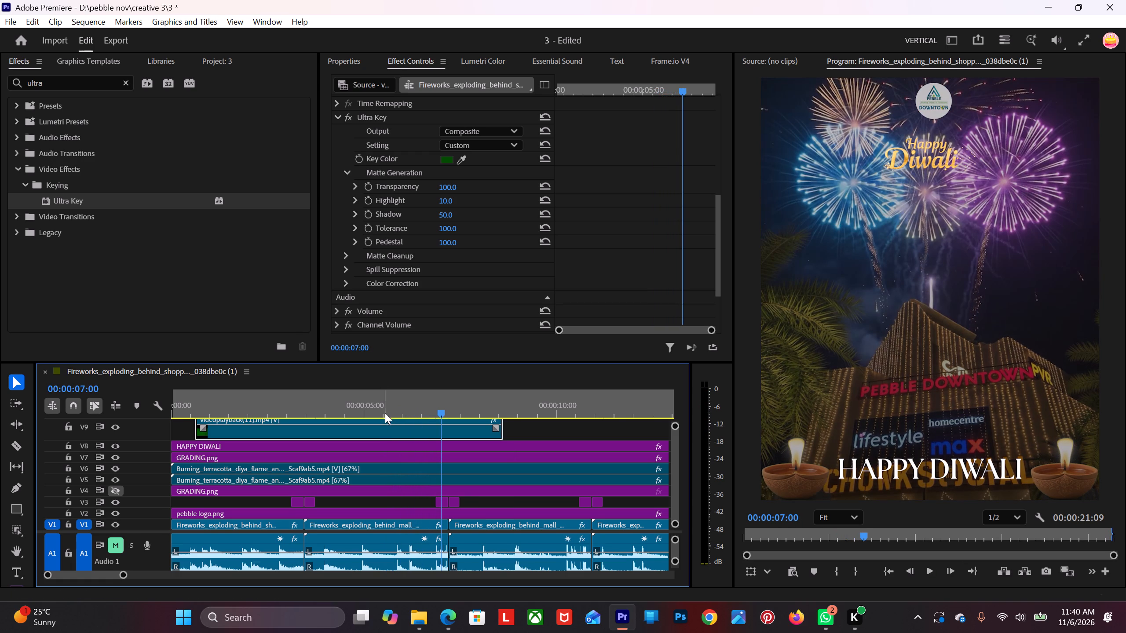
scroll(283, 444, "up", 5, "alt")
scroll(321, 429, "down", 13)
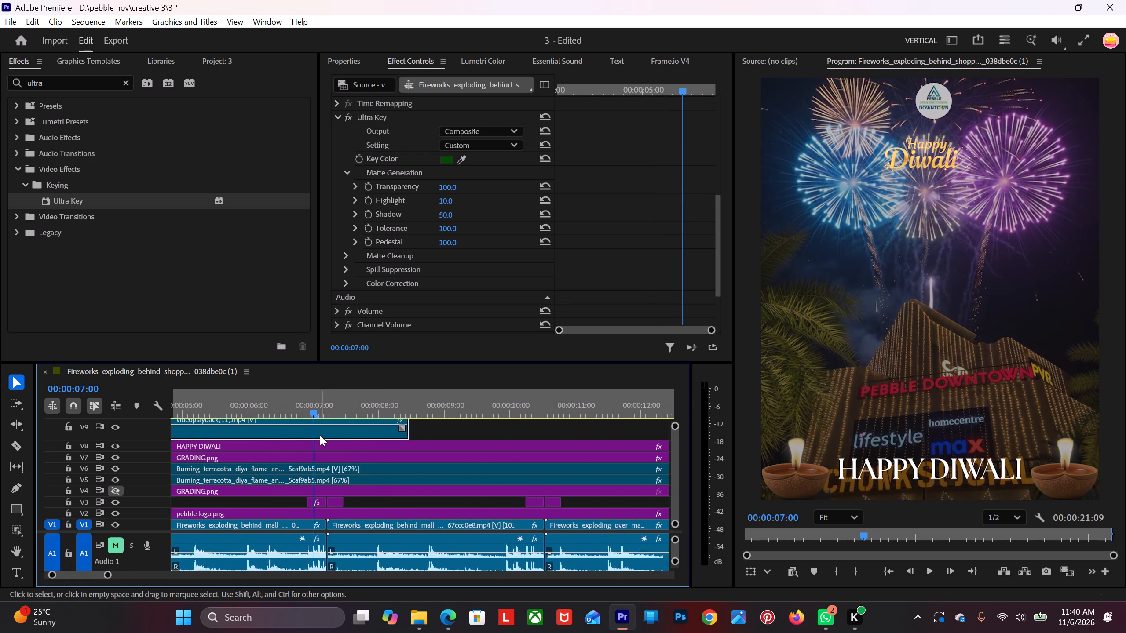
scroll(320, 435, "down", 7)
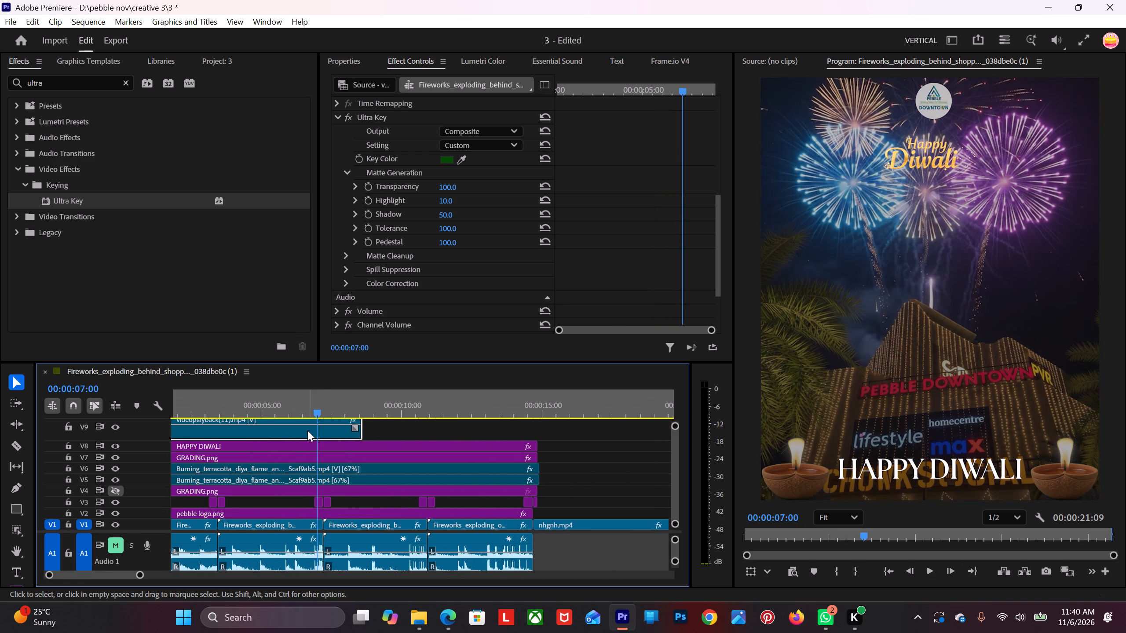
key("space")
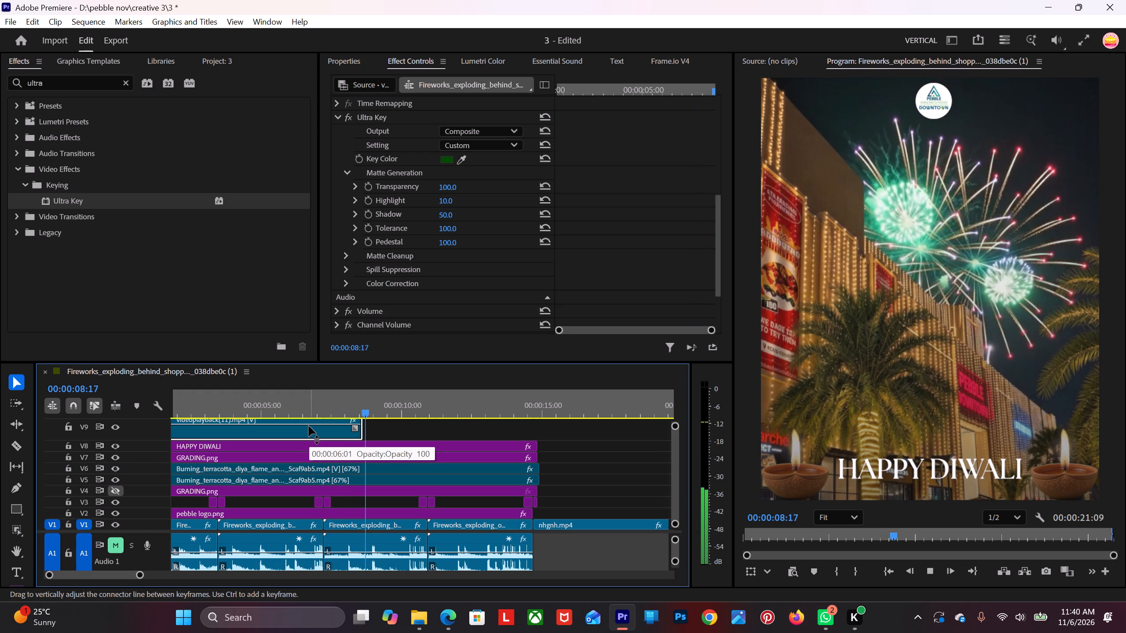
key("space")
Recheck the text animation around the second fireworks transition, between about 00:00:05:18 and 00:00:07:19.
scroll(303, 426, "up", 10, "alt")
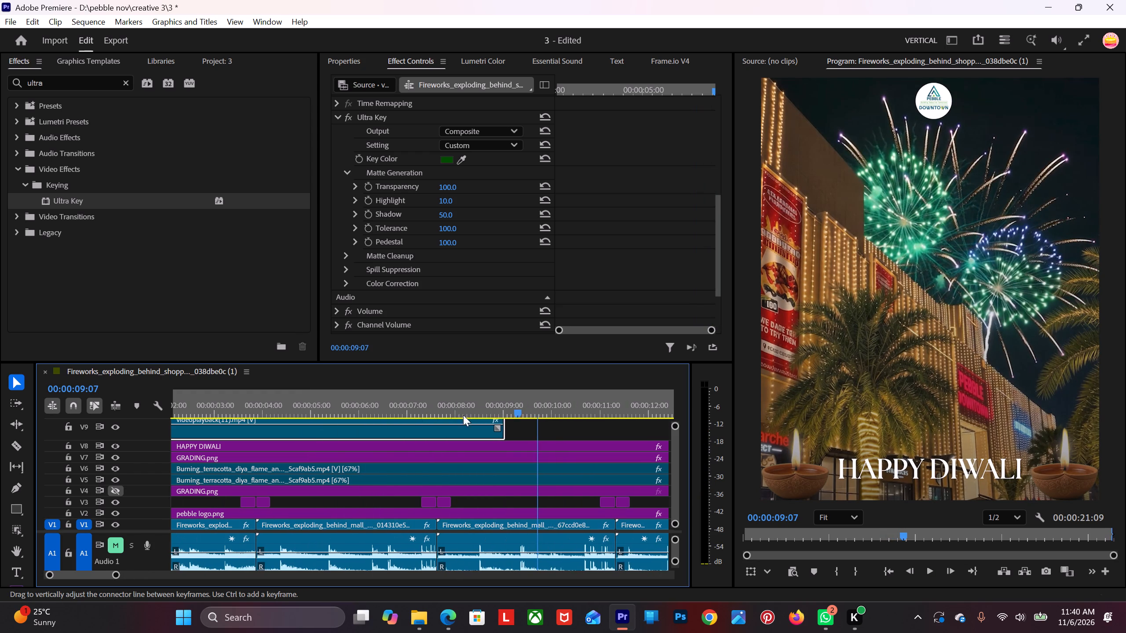
left_click_drag(531, 409, 402, 460)
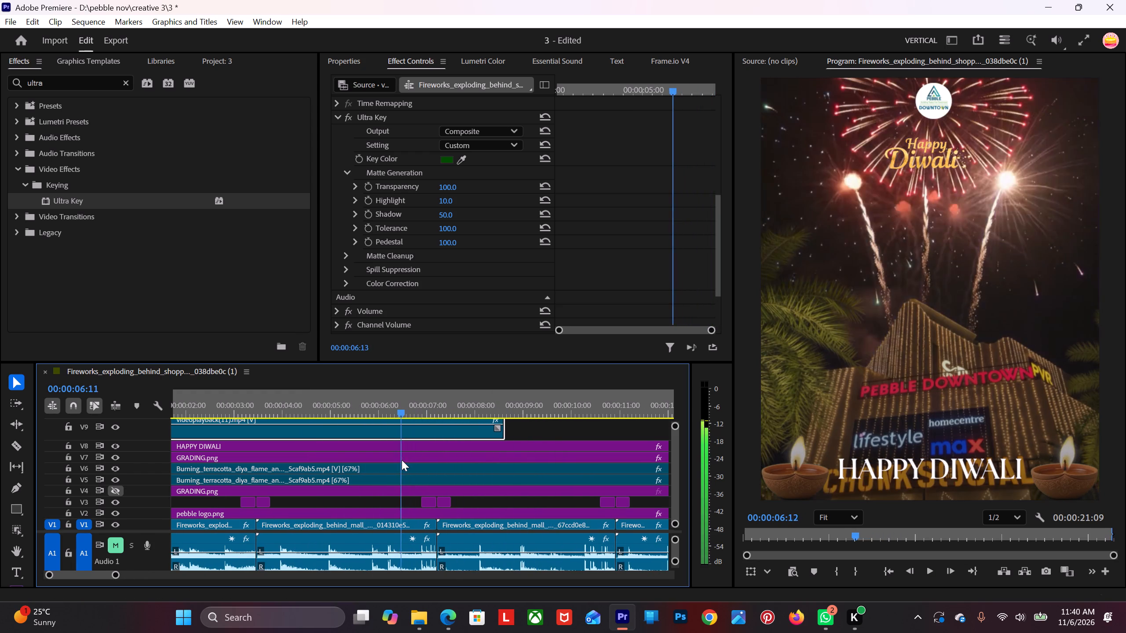
left_click_drag(402, 460, 386, 468)
key("space")
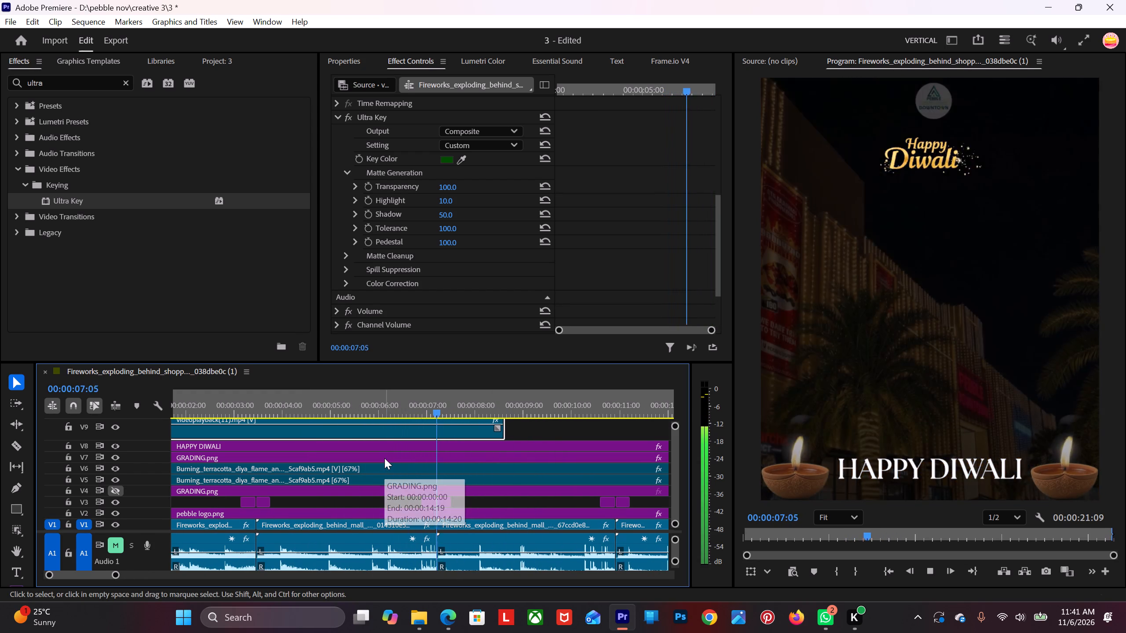
key("space")
left_click_drag(488, 408, 464, 411)
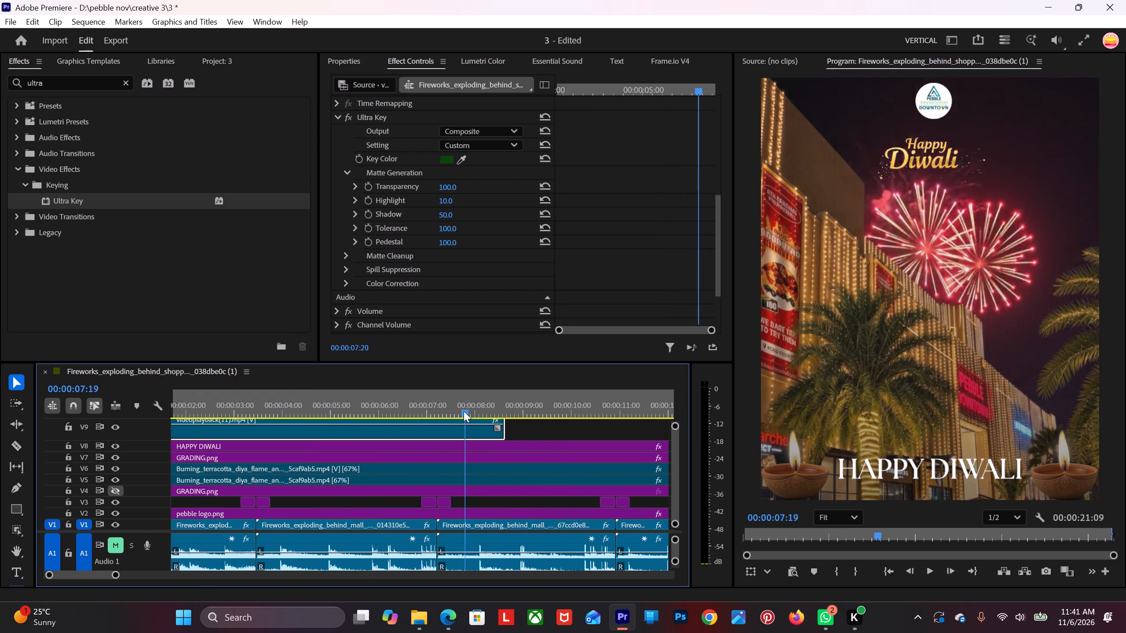
left_click_drag(464, 411, 364, 465)
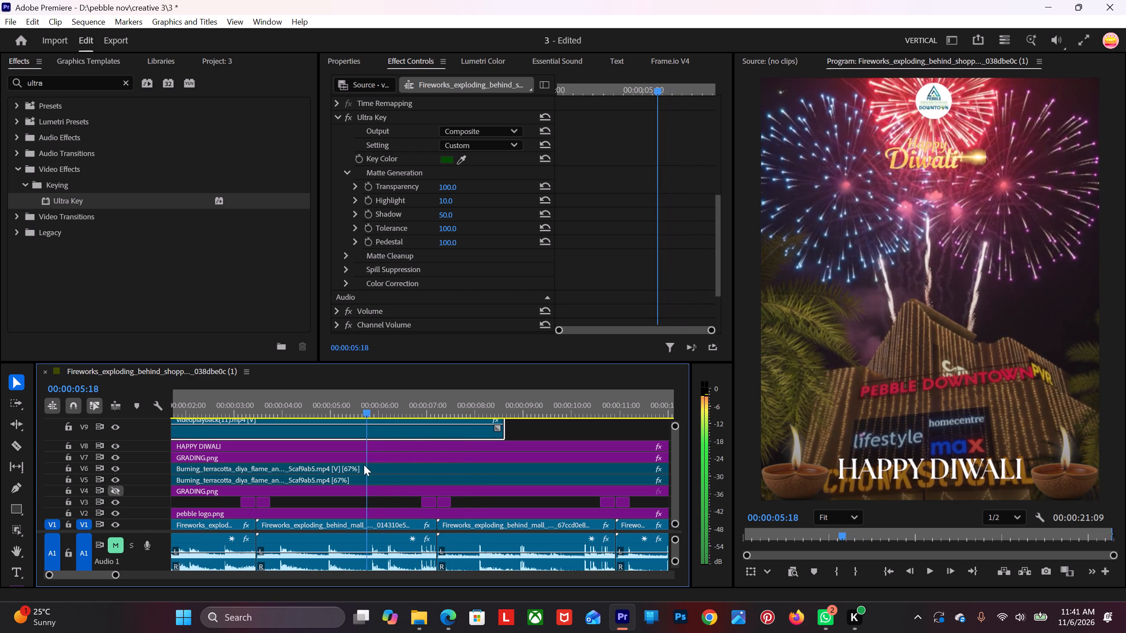
Split the text animation clip on V9 at 00:00:06:12 and delete the part before the cut.
left_click_drag(364, 465, 362, 465)
key("space")
key("space")
key("space")
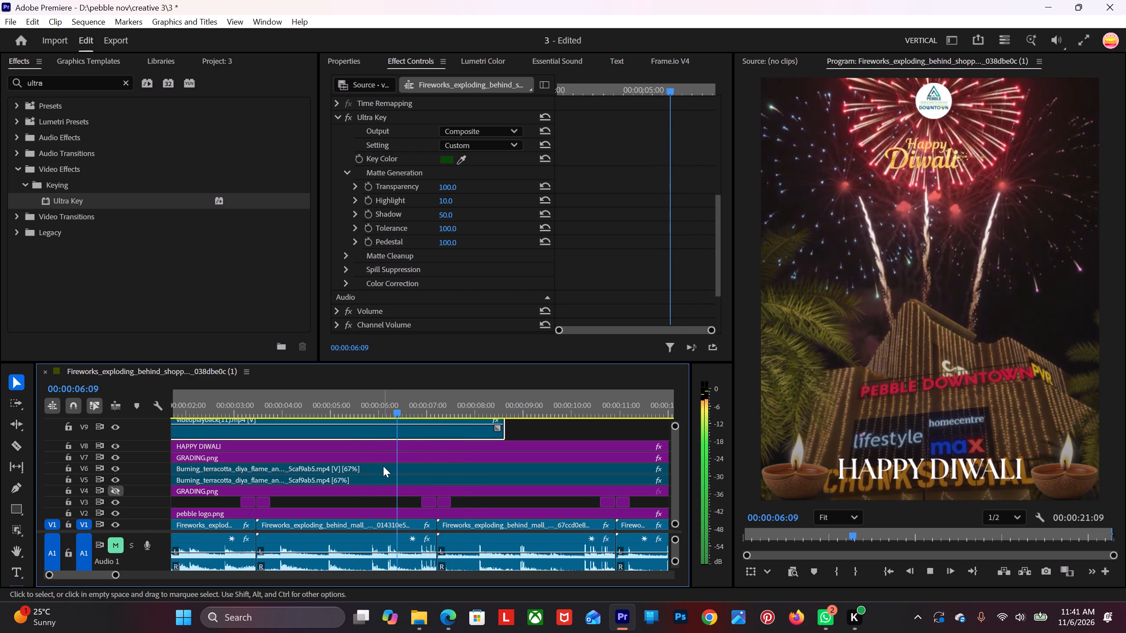
key("space")
scroll(421, 463, "up", 6, "alt")
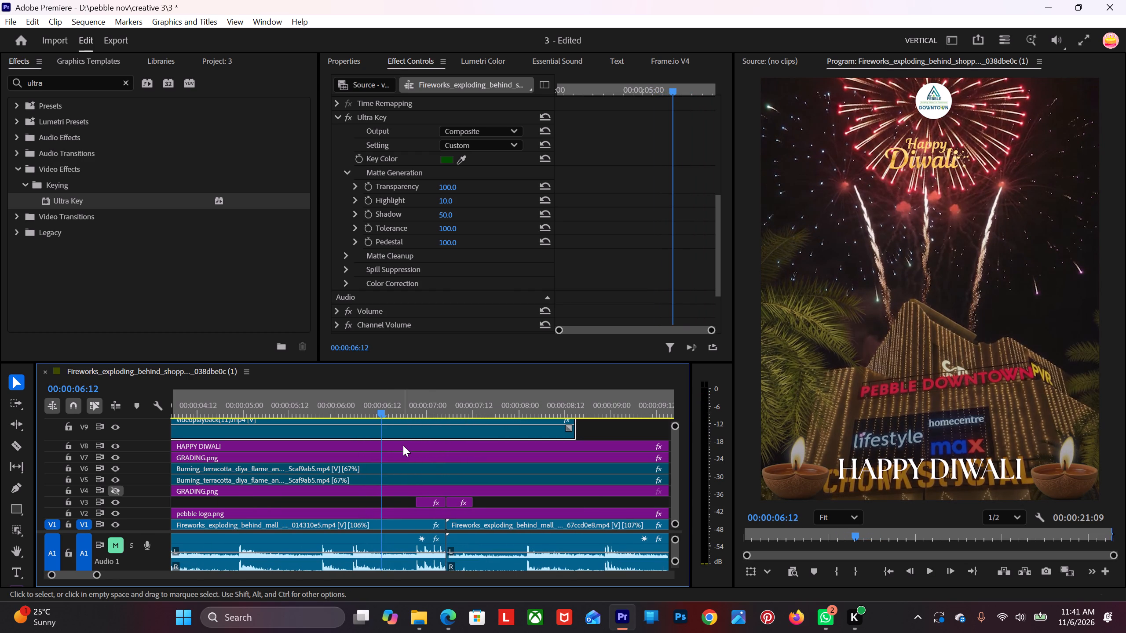
key("c")
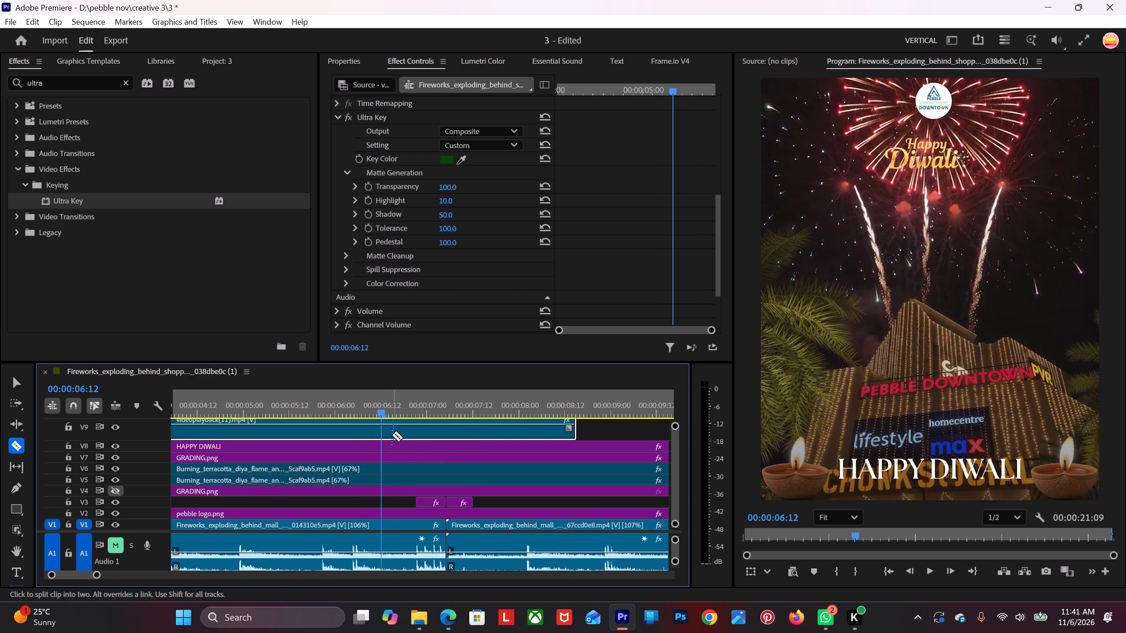
left_click(382, 431)
key("v")
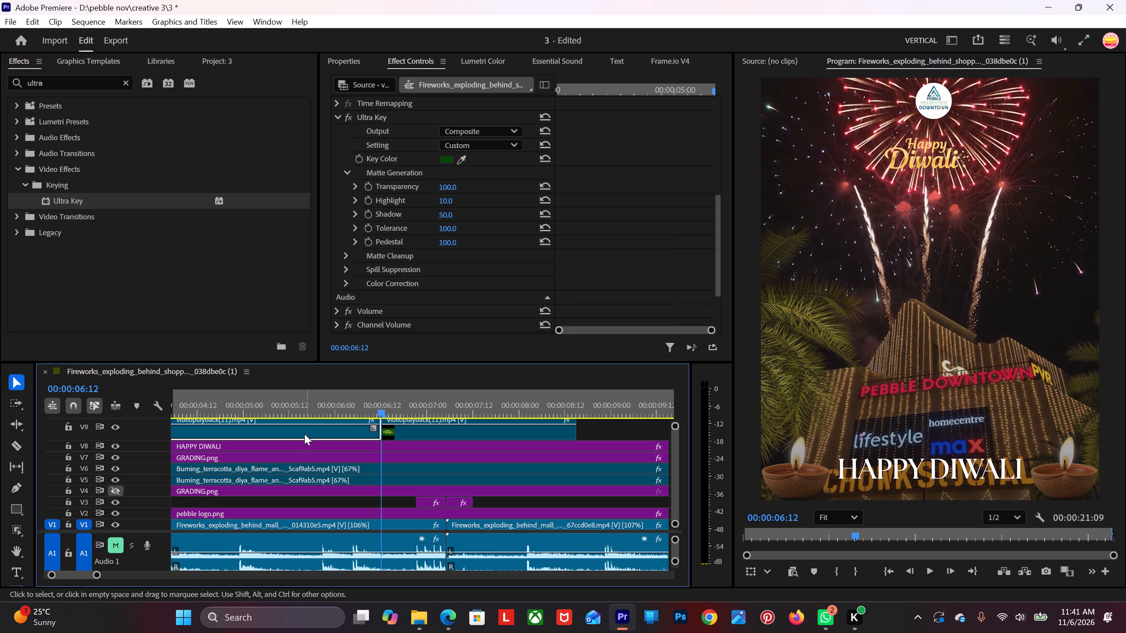
left_click(303, 433)
key("Delete")
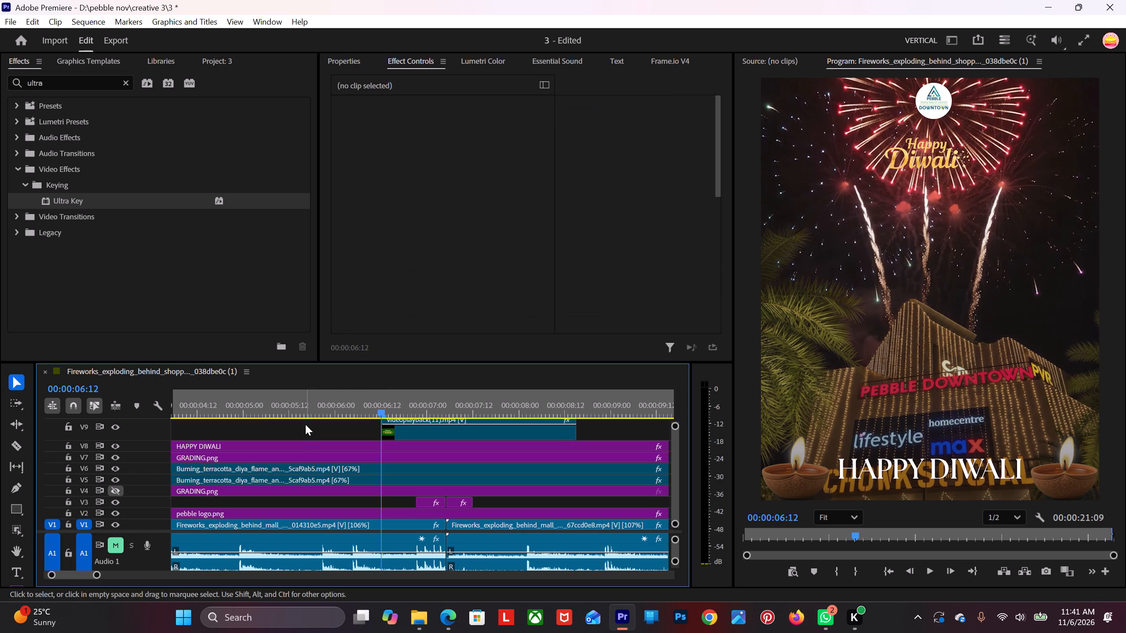
Move the remaining text animation clip on V9 to the start of the sequence at 00:00:00:00.
scroll(306, 423, "down", 6, "alt")
scroll(306, 422, "up", 7)
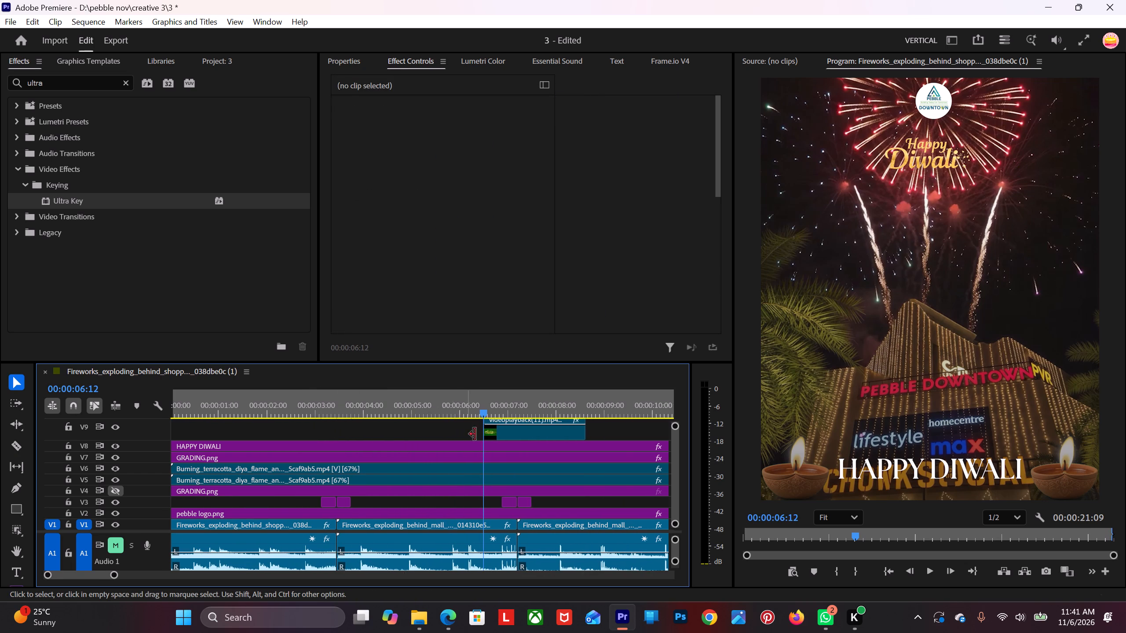
left_click_drag(515, 433, 352, 438)
scroll(347, 436, "up", 6)
scroll(339, 431, "down", 2, "alt")
scroll(339, 431, "up", 9)
left_click_drag(420, 409, 228, 435)
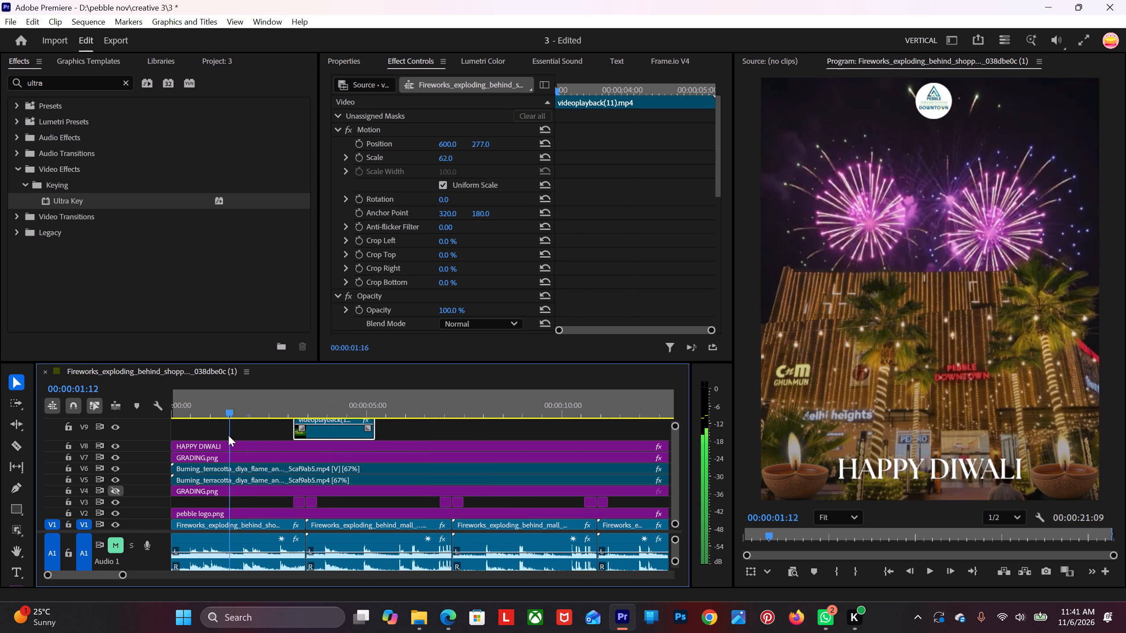
left_click_drag(228, 435, 198, 434)
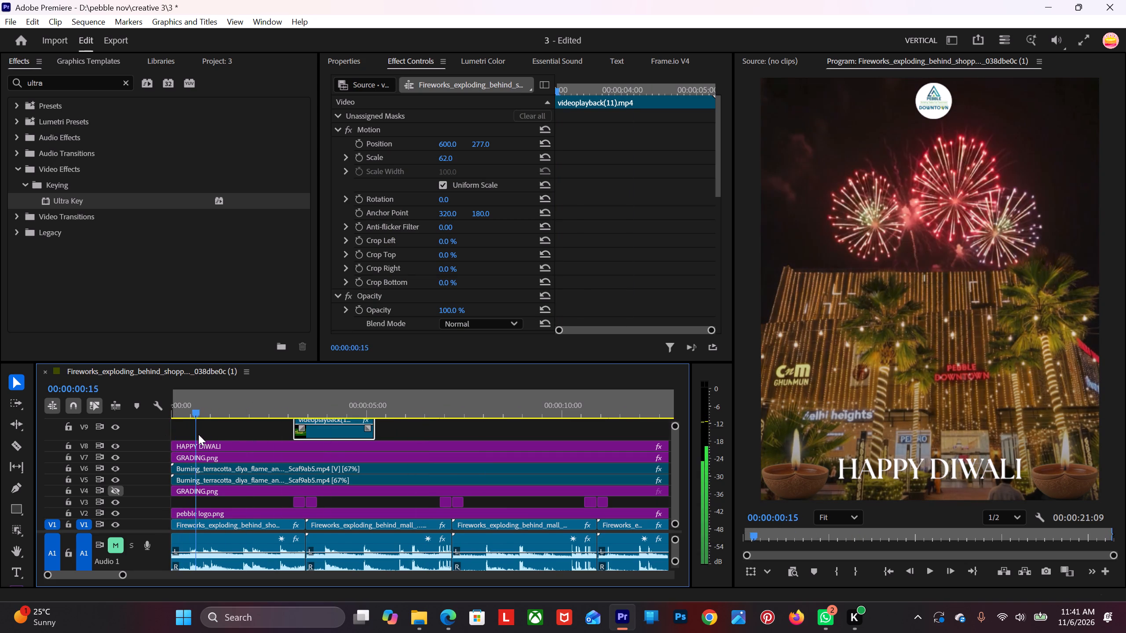
left_click_drag(198, 434, 146, 445)
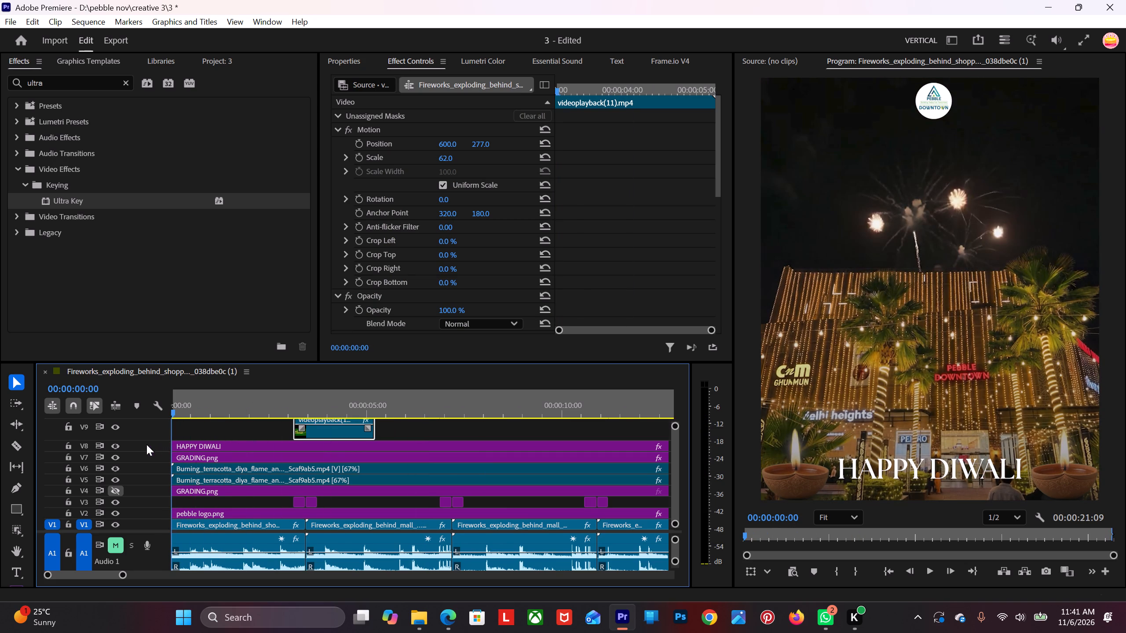
left_click_drag(322, 433, 201, 436)
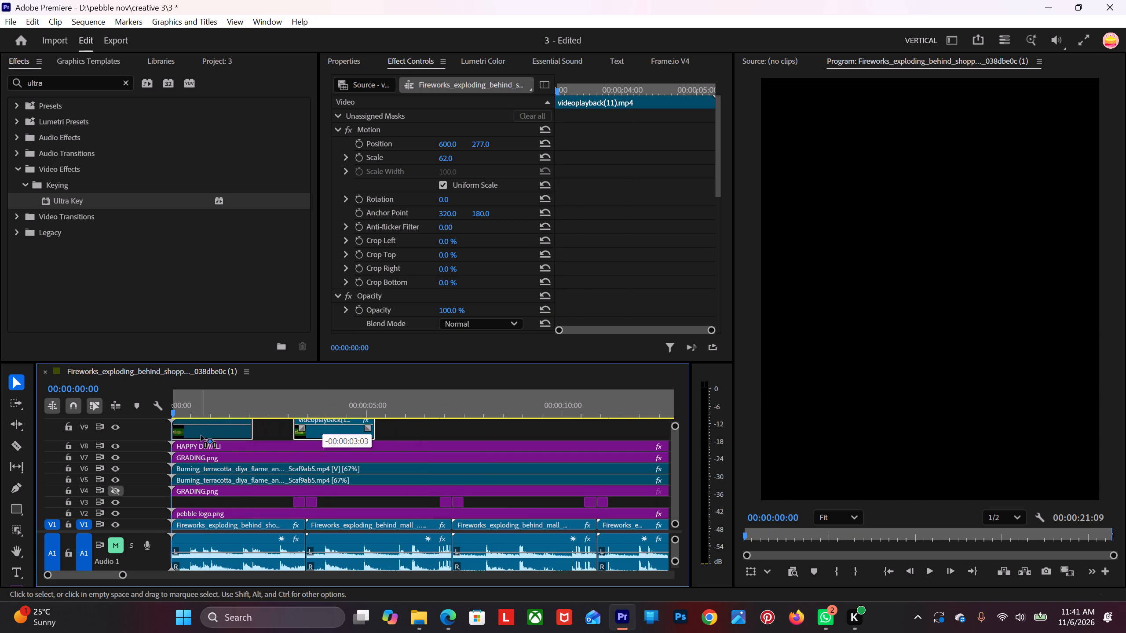
left_click_drag(201, 436, 201, 435)
Add an Opacity keyframe at 100% to the text animation clip on V9 at 00:00:00:13.
scroll(201, 434, "up", 16, "alt")
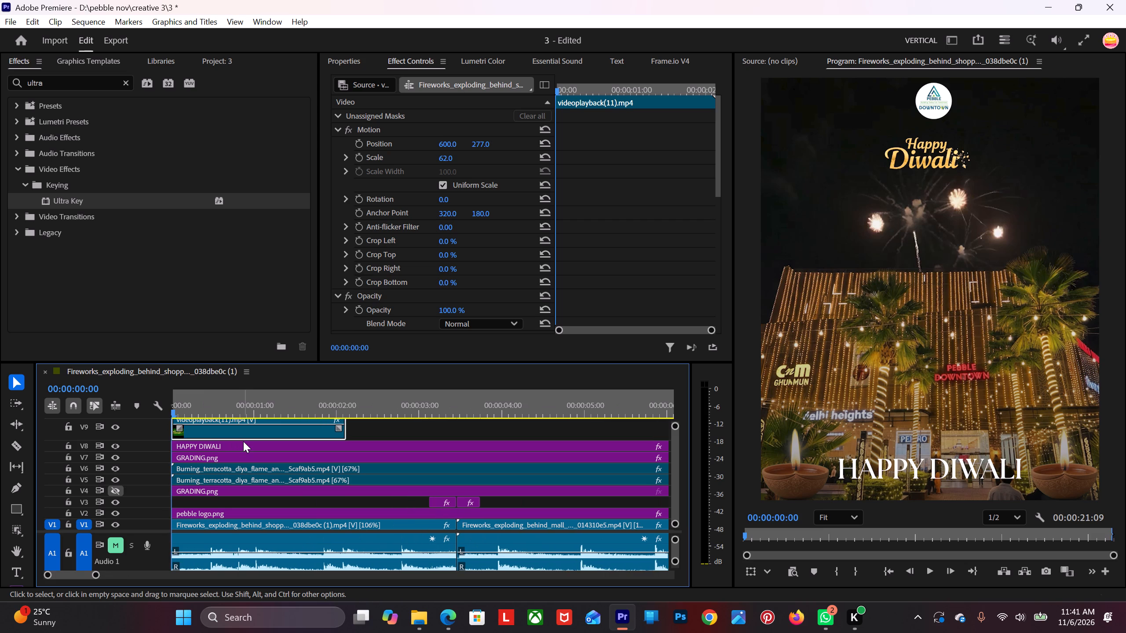
key("Right")
key("Right")
key("Right")
key("Right")
key("Right")
key("Right")
key("Right")
key("Right")
key("Right")
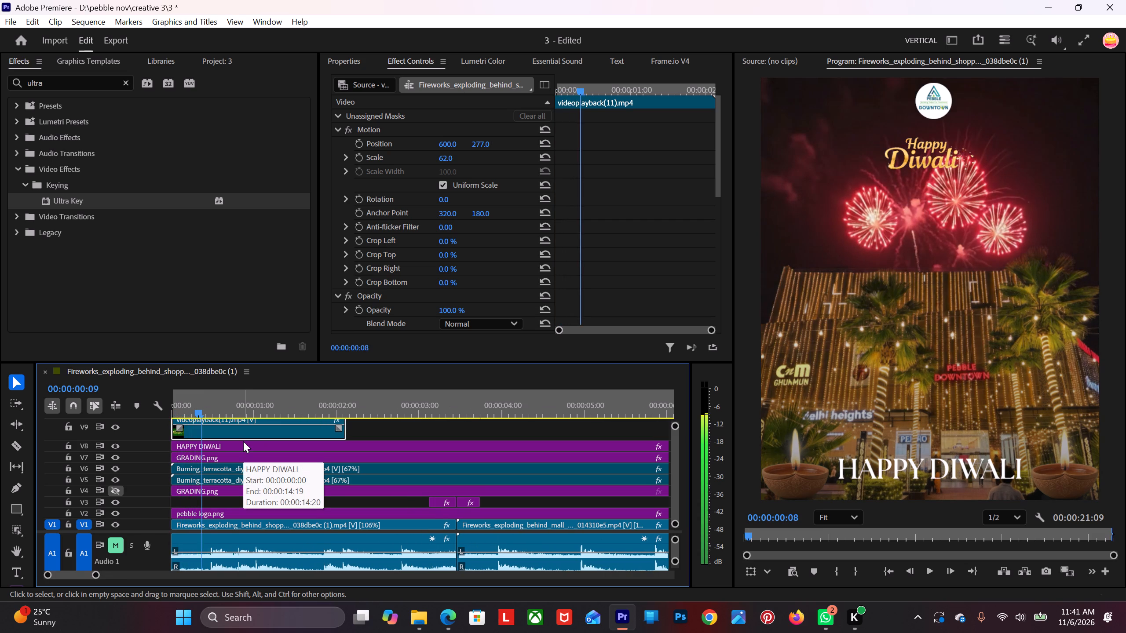
key("Right")
key("Right")
key("Right")
key("Right")
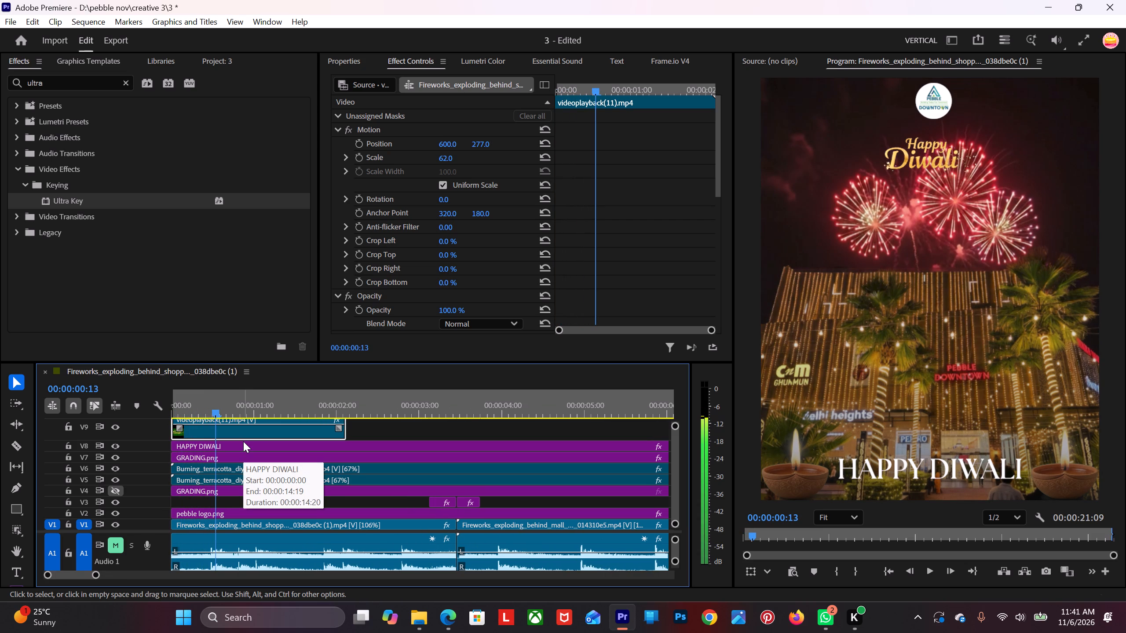
left_click(250, 433)
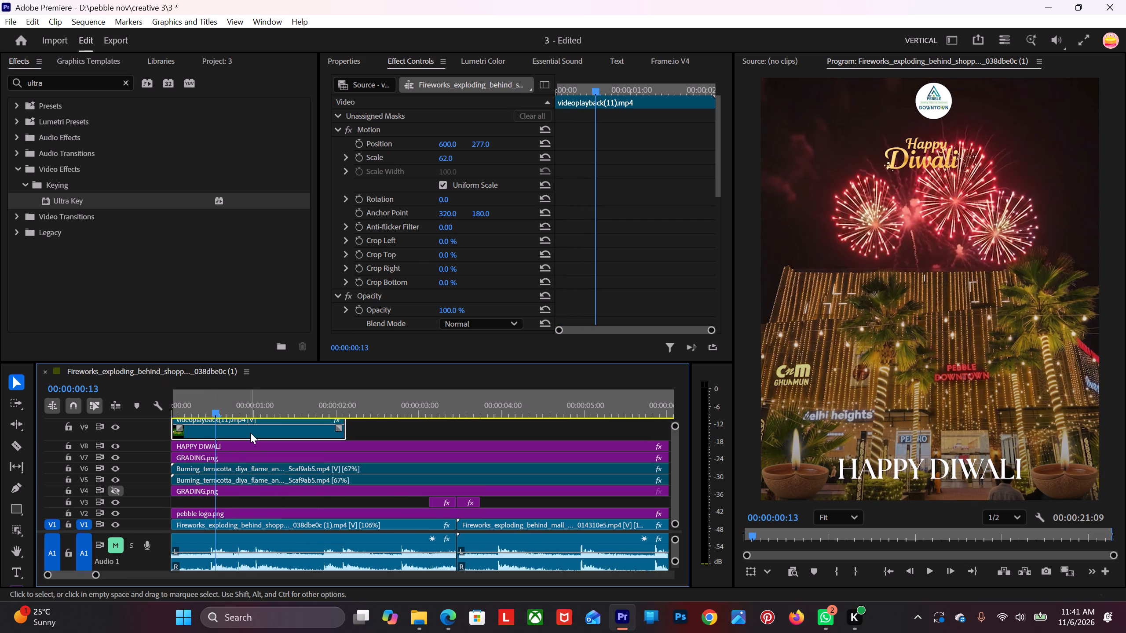
scroll(415, 252, "down", 7)
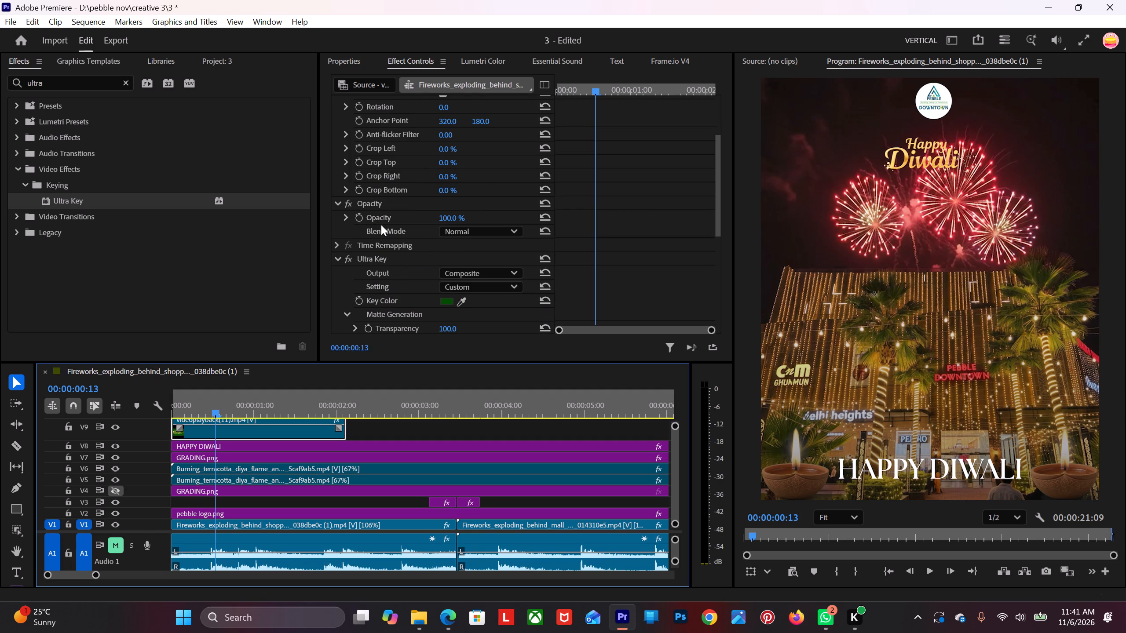
left_click(358, 219)
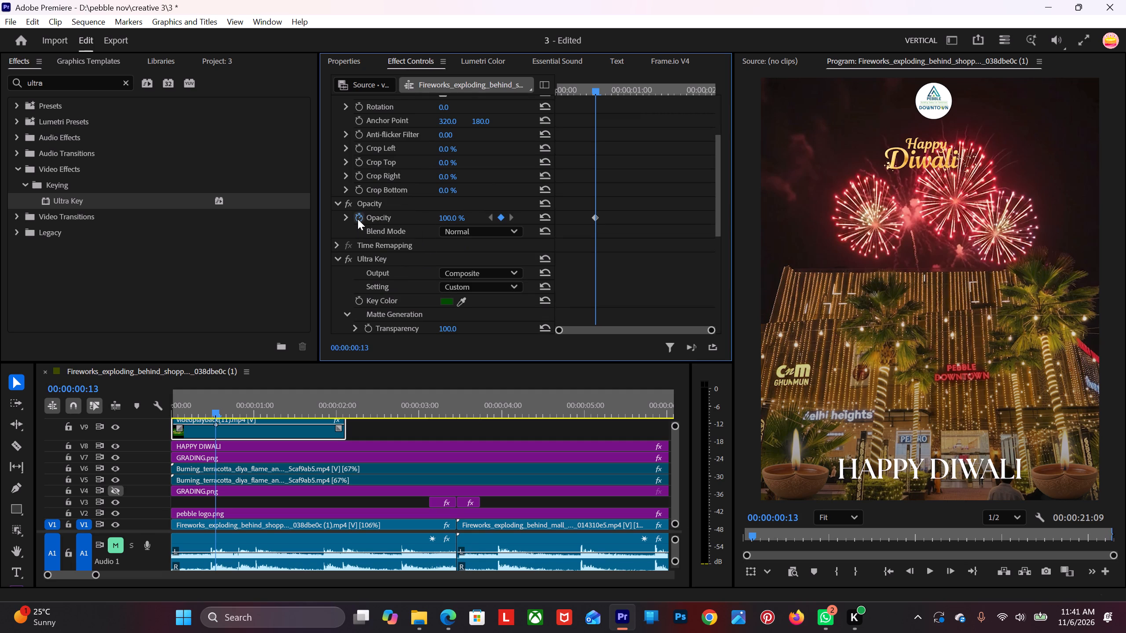
Set the text animation clip's opacity to 0% at 00:00:00:00 so that it fades in.
left_click_drag(596, 85, 508, 113)
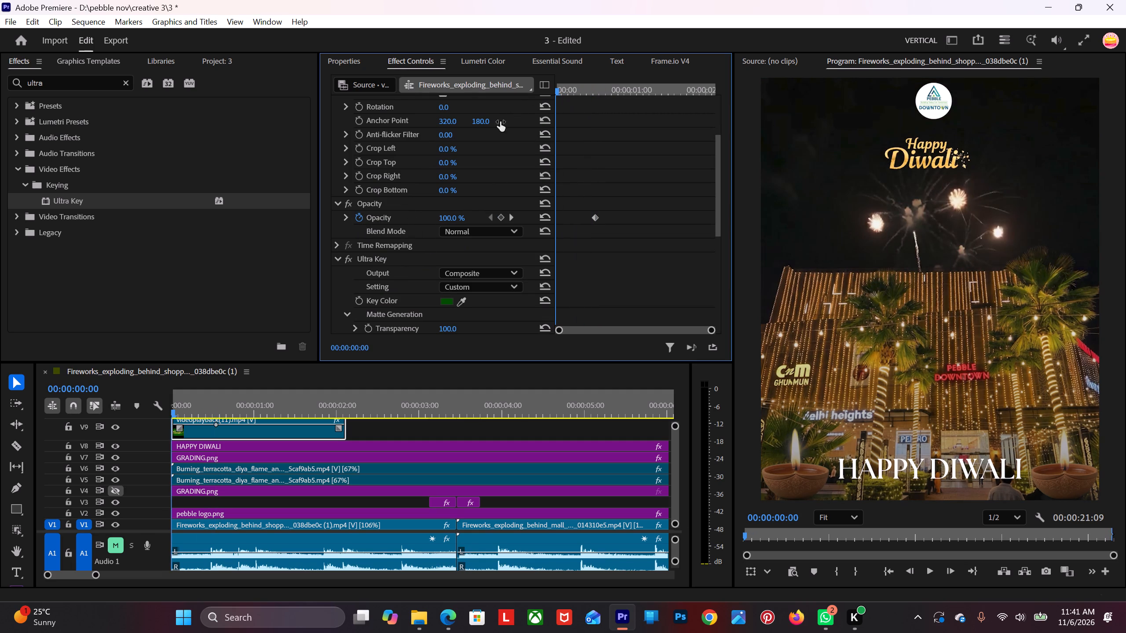
left_click_drag(447, 216, 435, 218)
left_click_drag(435, 218, 257, 220)
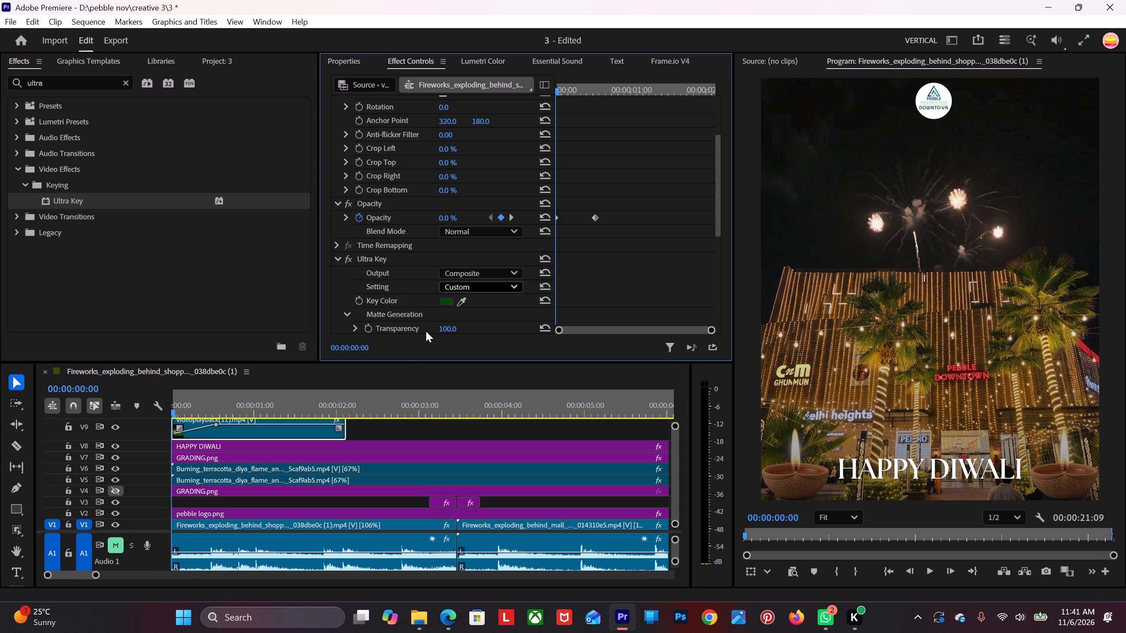
Play back the text animation's fade-in and split its clip on V9 at 00:00:02:00.
left_click(314, 430)
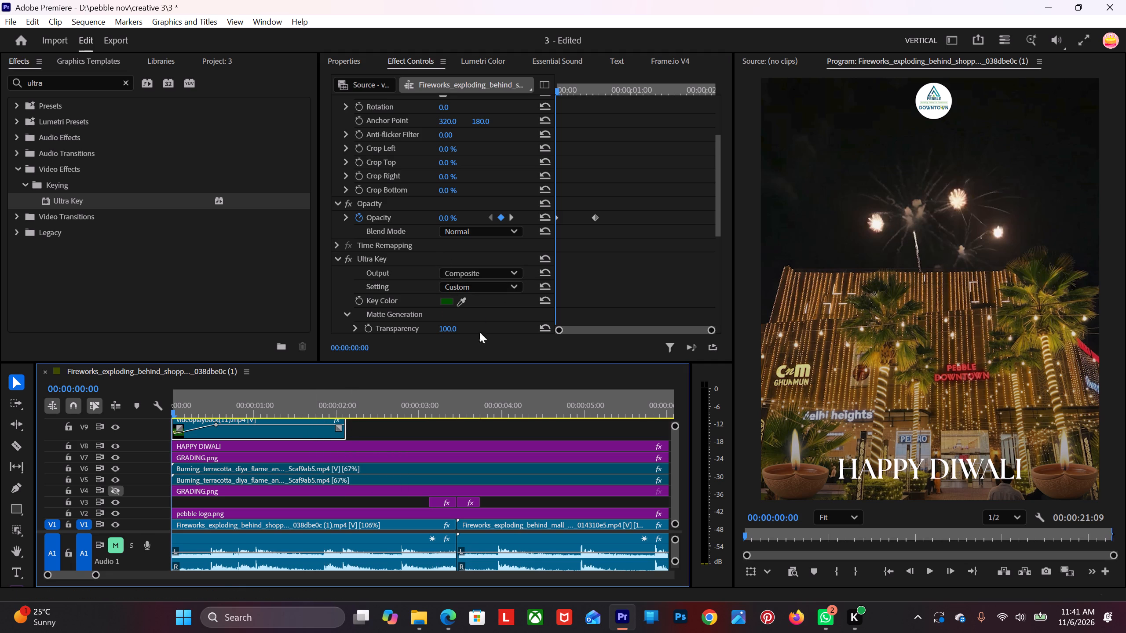
scroll(359, 449, "down", 9, "alt")
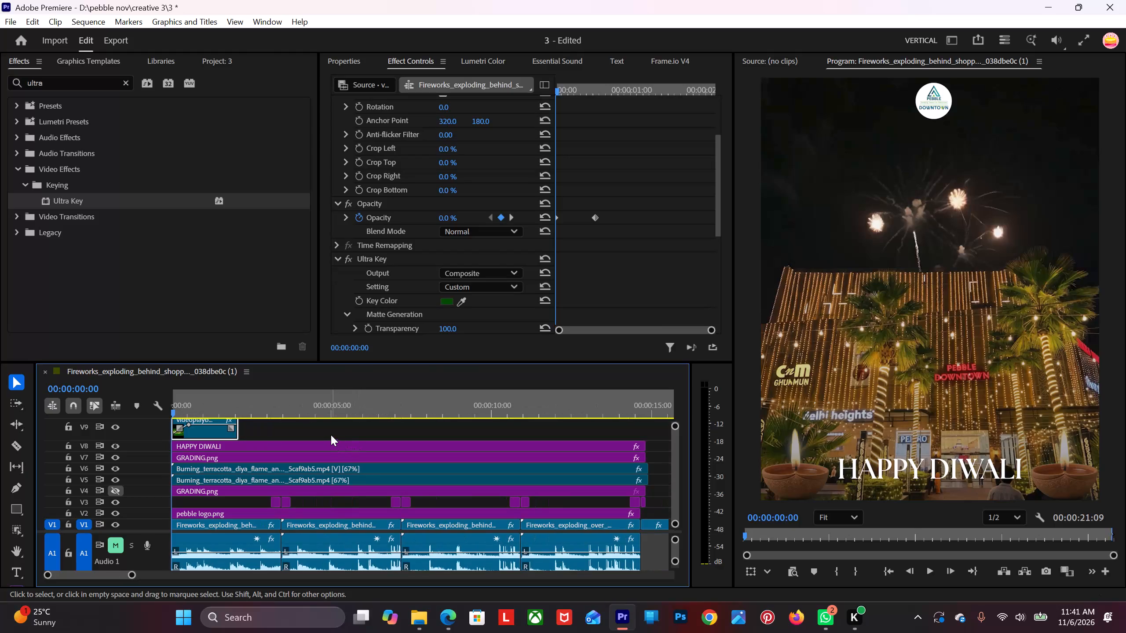
key("space")
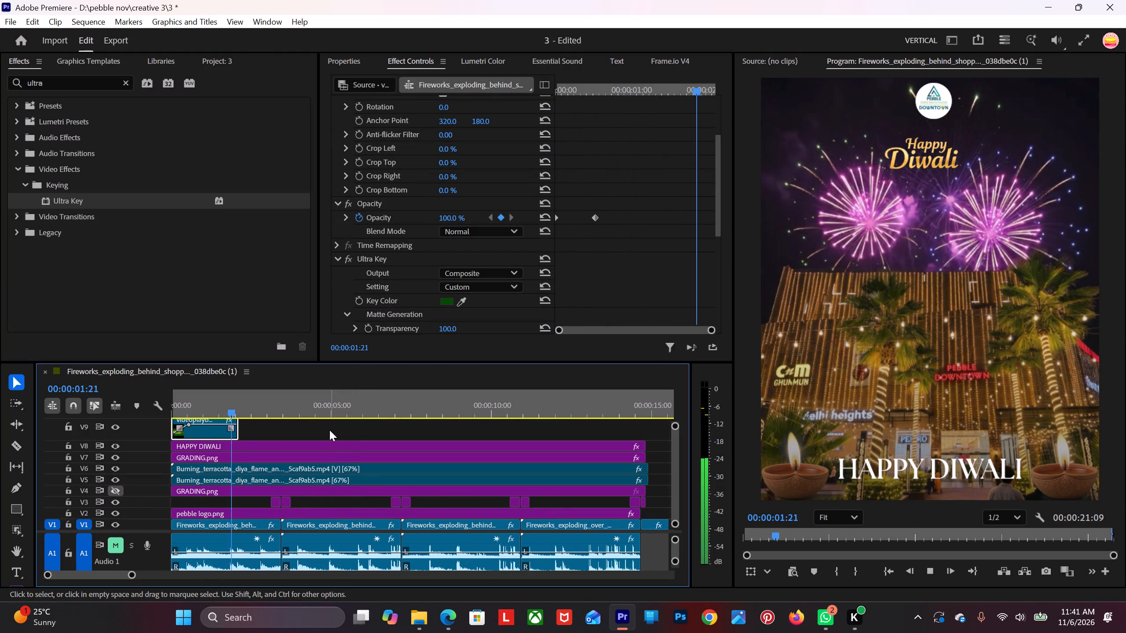
key("space")
scroll(214, 431, "up", 9, "alt")
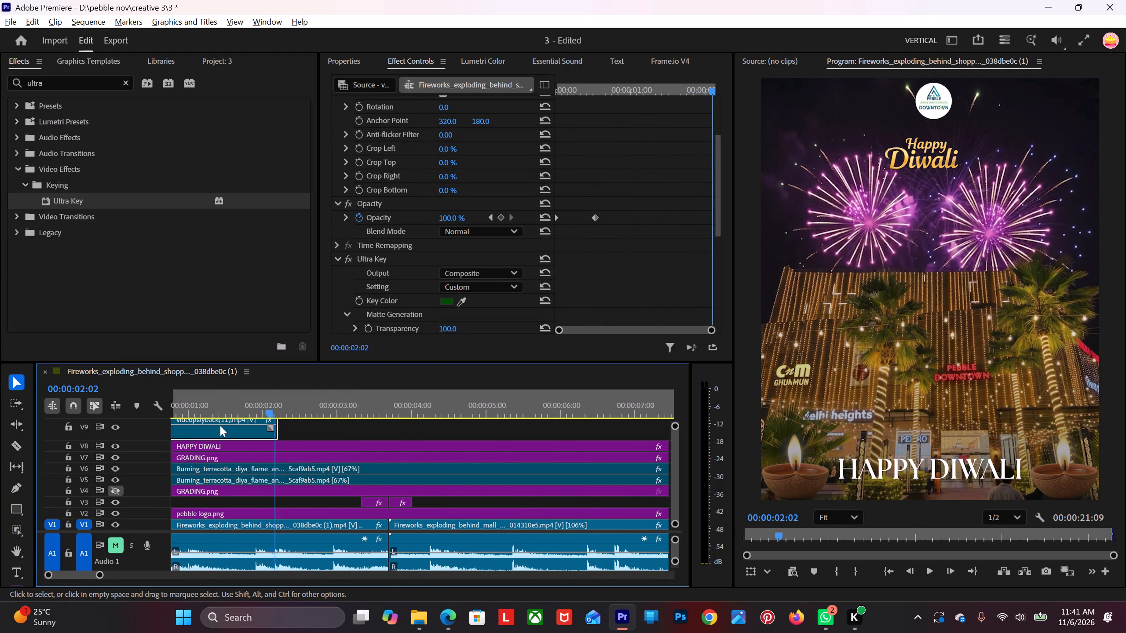
left_click(274, 407)
scroll(270, 416, "up", 10, "alt")
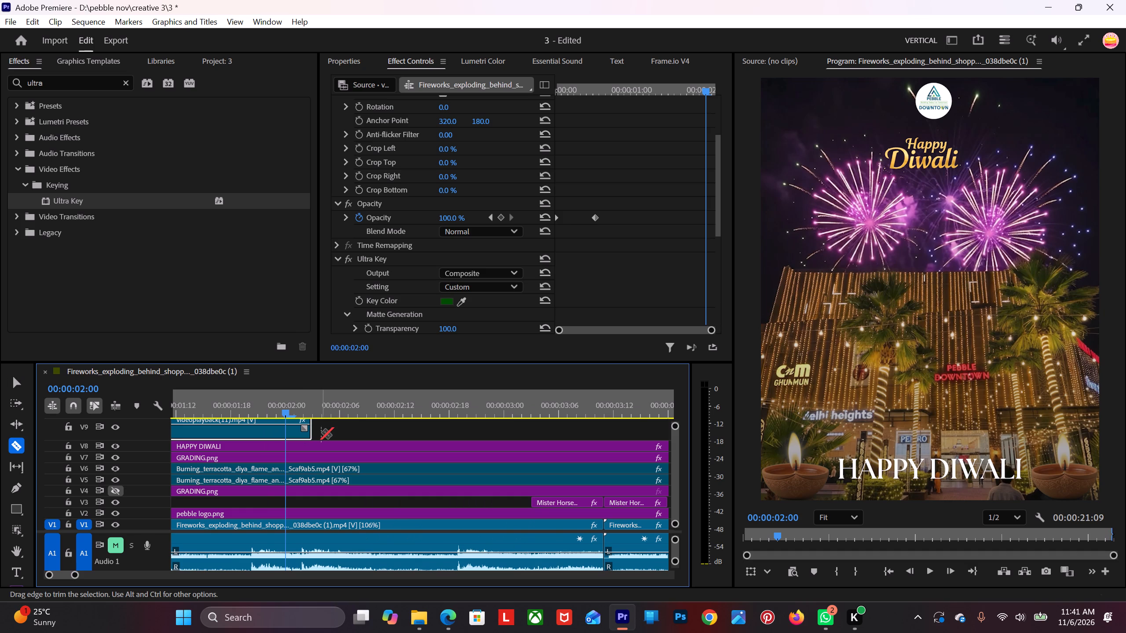
key("c")
left_click(290, 431)
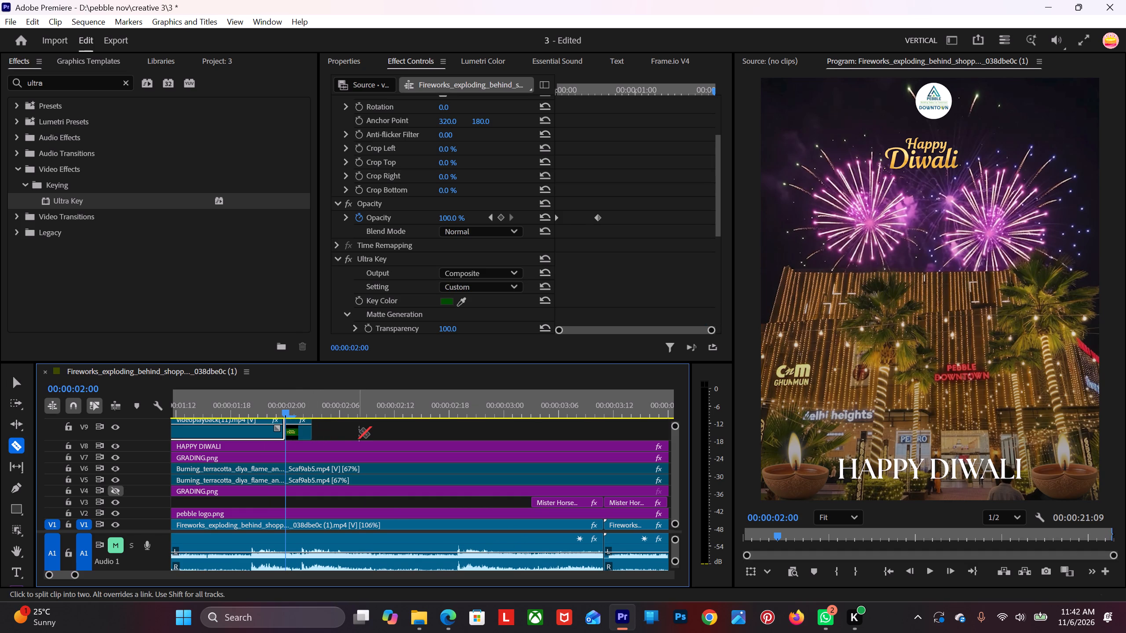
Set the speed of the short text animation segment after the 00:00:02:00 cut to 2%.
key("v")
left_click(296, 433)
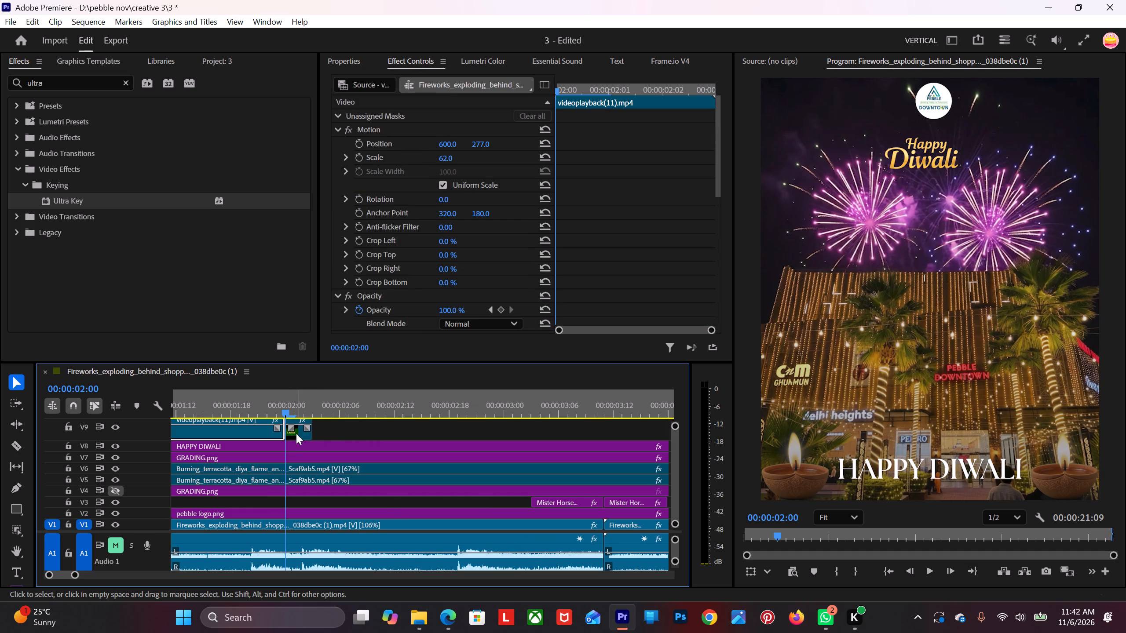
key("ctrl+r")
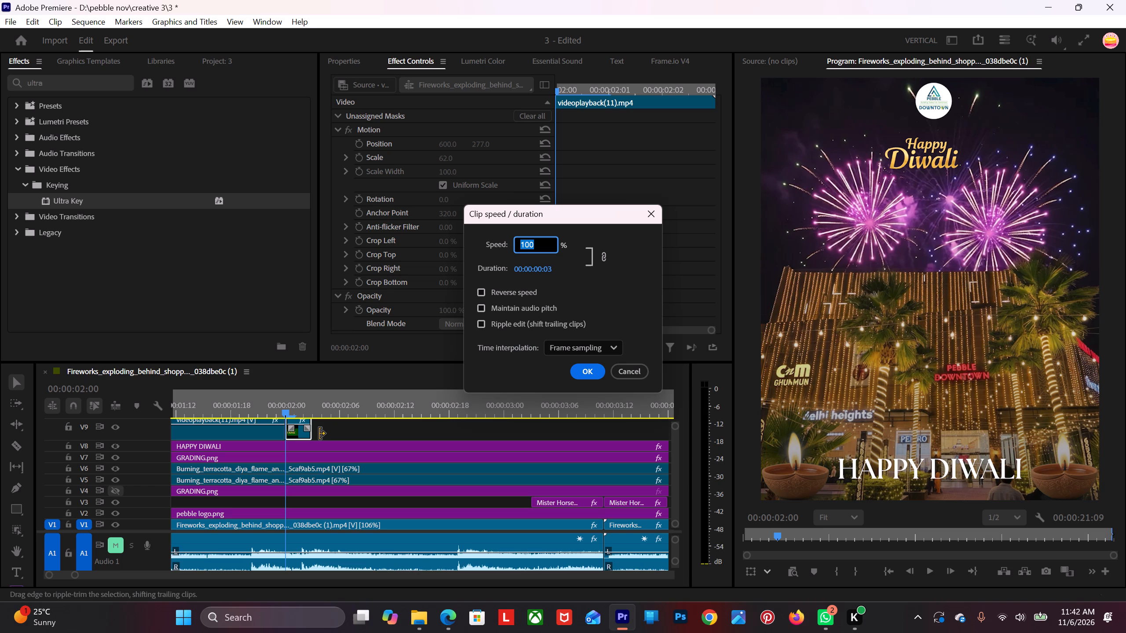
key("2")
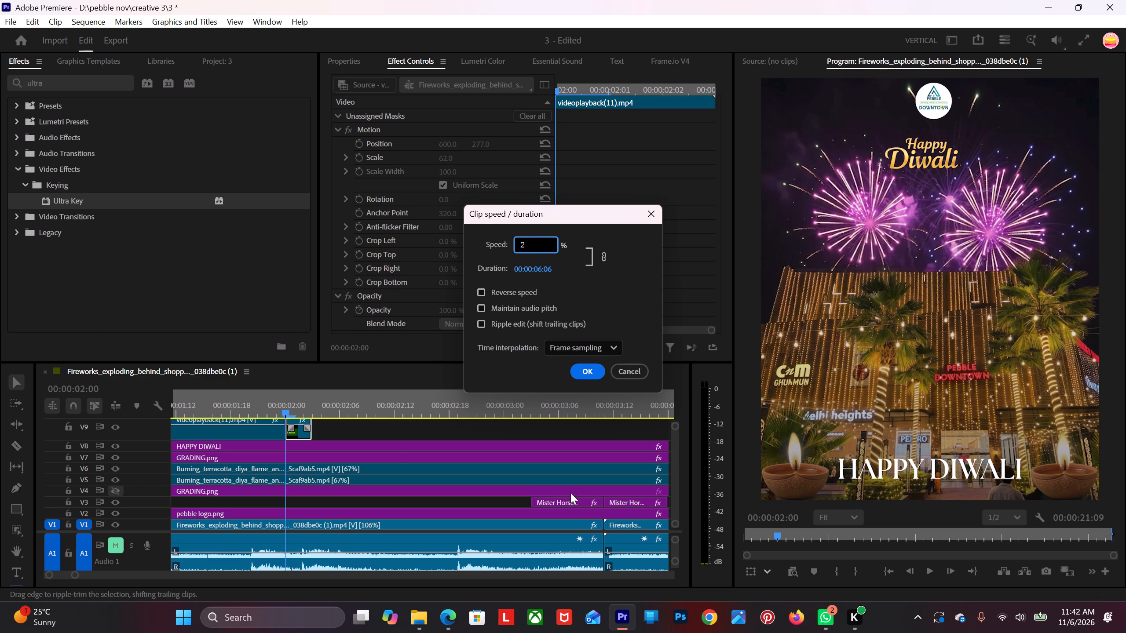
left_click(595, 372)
Set the speed of the text animation segment after the 00:00:02:00 cut on V9 to 0.8%.
scroll(408, 458, "down", 2, "alt")
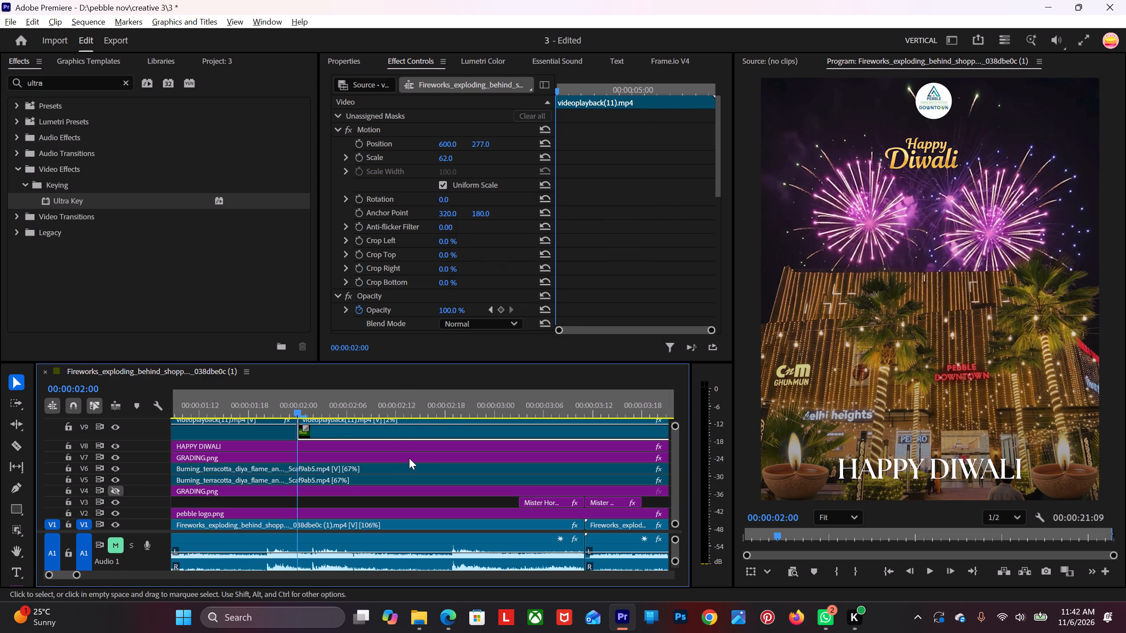
scroll(409, 458, "down", 19, "alt")
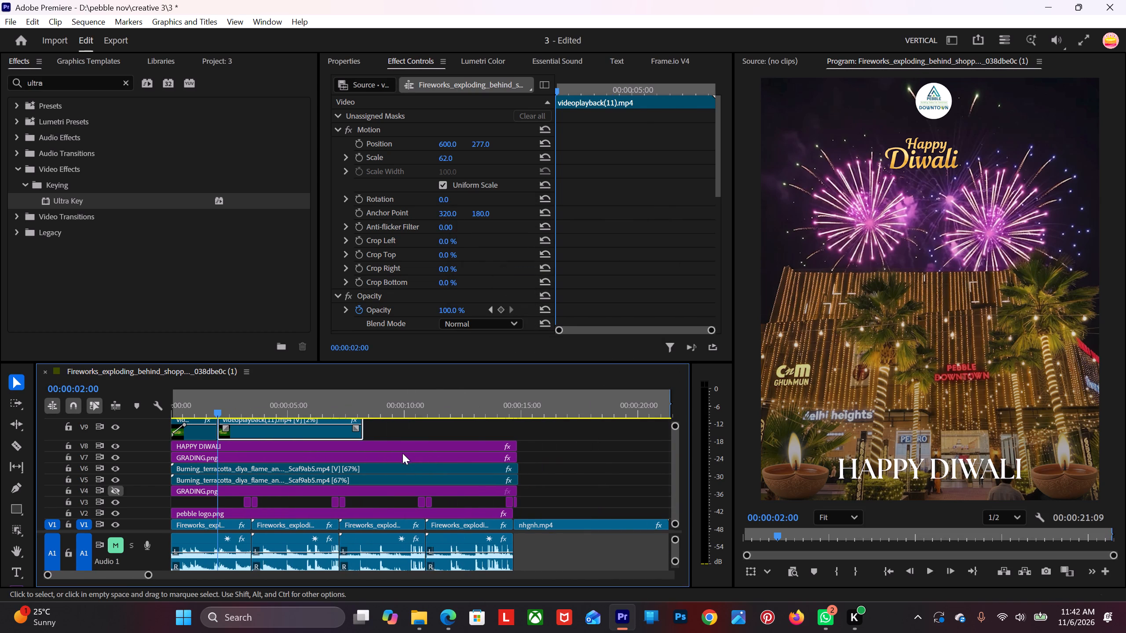
key("ctrl+r")
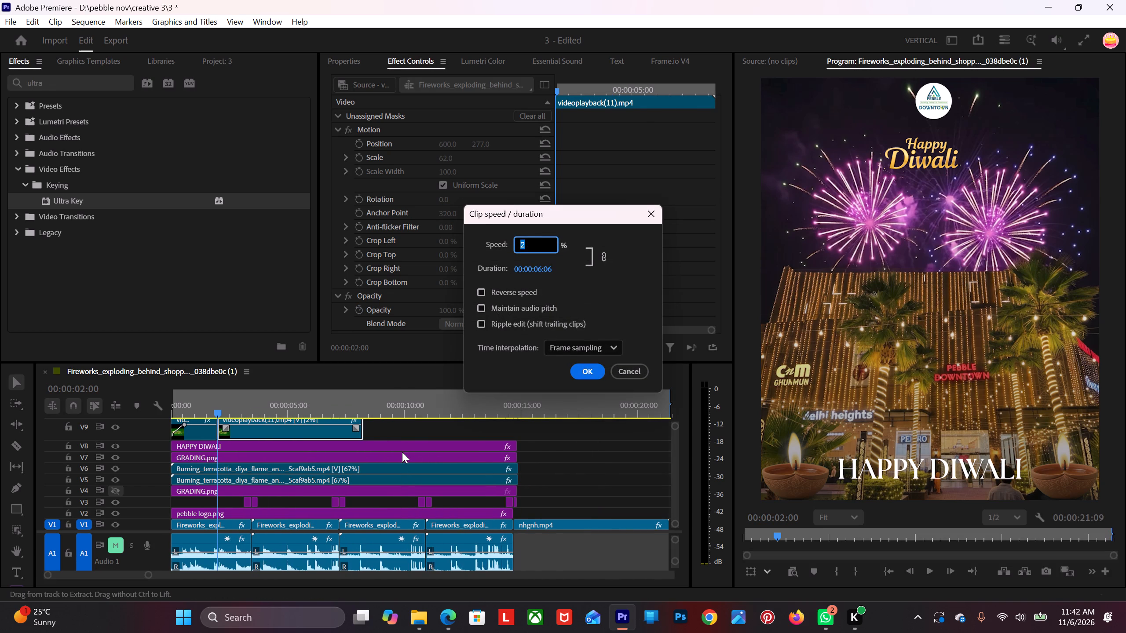
type(".8")
key("Return")
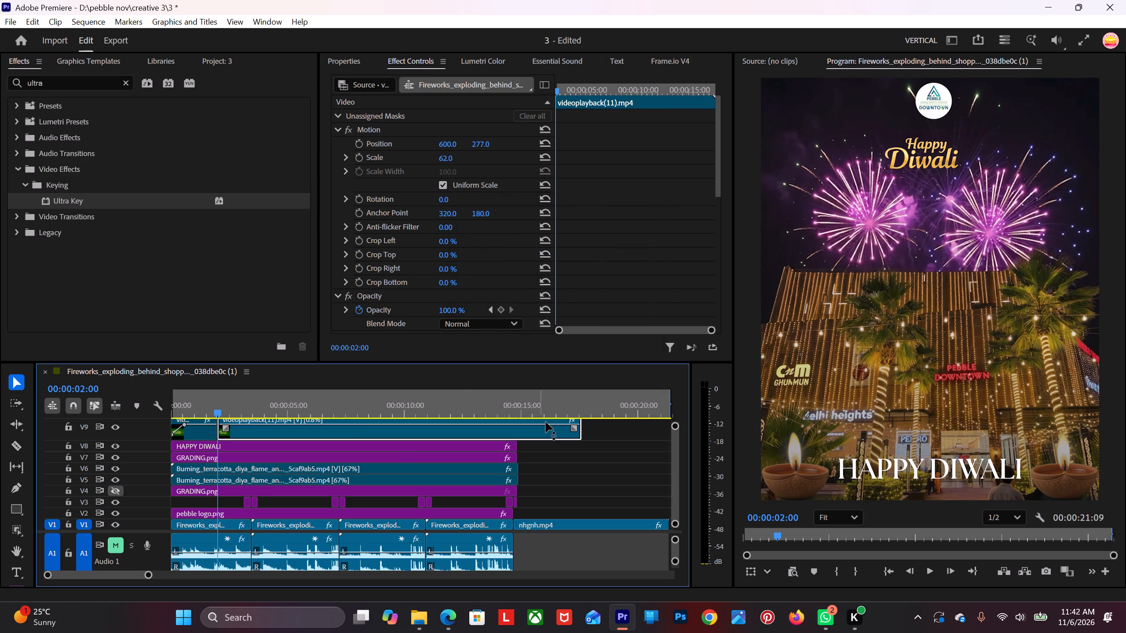
Trim the end of the slowed text animation segment on V9 back to about 00:00:15:00.
left_click(581, 424)
left_click_drag(581, 431, 528, 429)
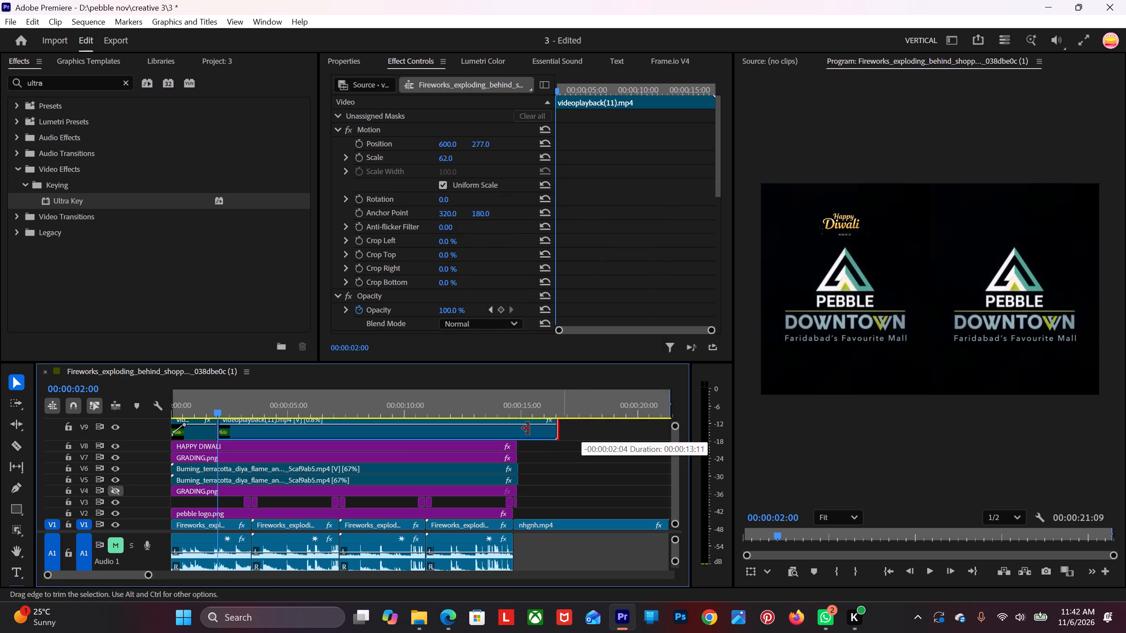
left_click_drag(528, 429, 519, 427)
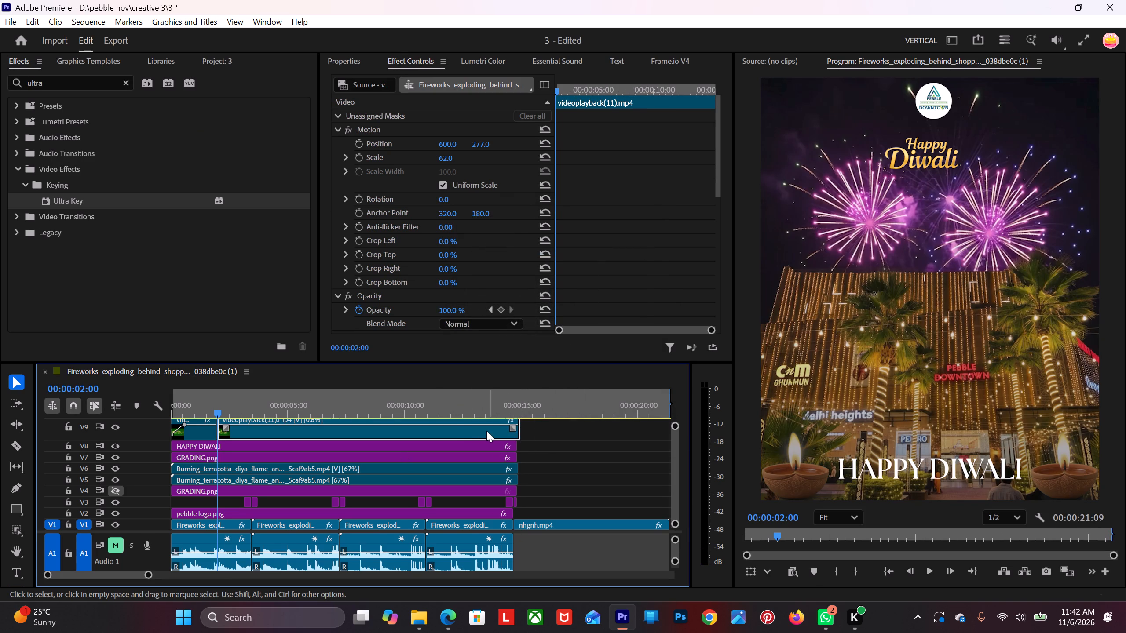
Extend the ends of the HAPPY DIWALI title on V8 and GRADING.png on V7 to match the end of the burning diya clips.
scroll(463, 432, "up", 8)
scroll(506, 429, "up", 9, "alt")
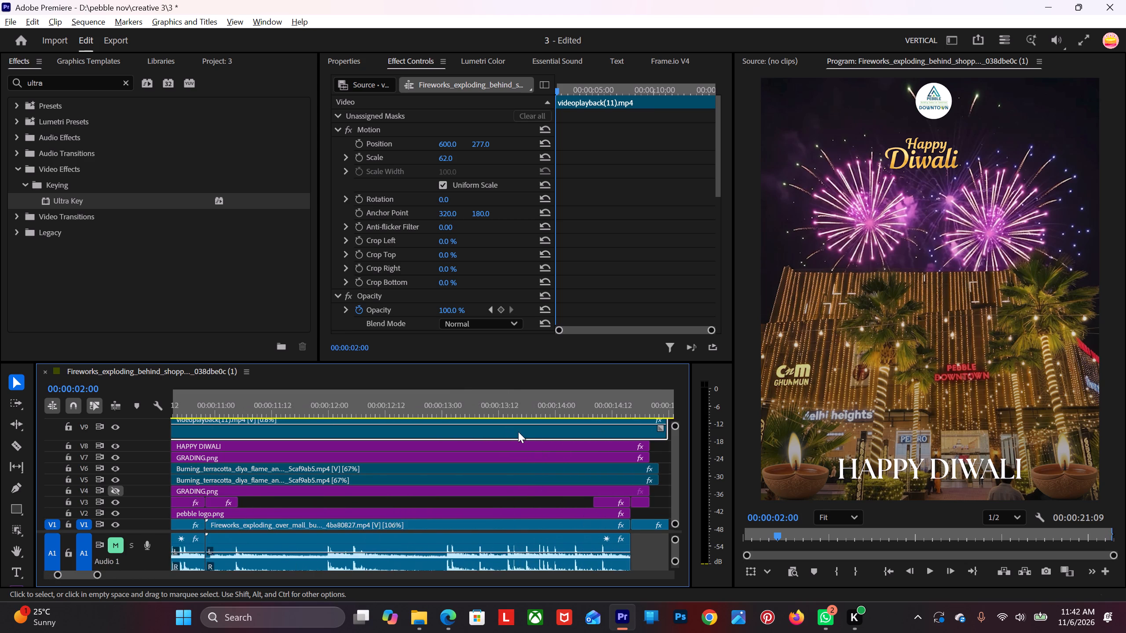
scroll(536, 438, "down", 7)
left_click_drag(529, 446, 509, 455)
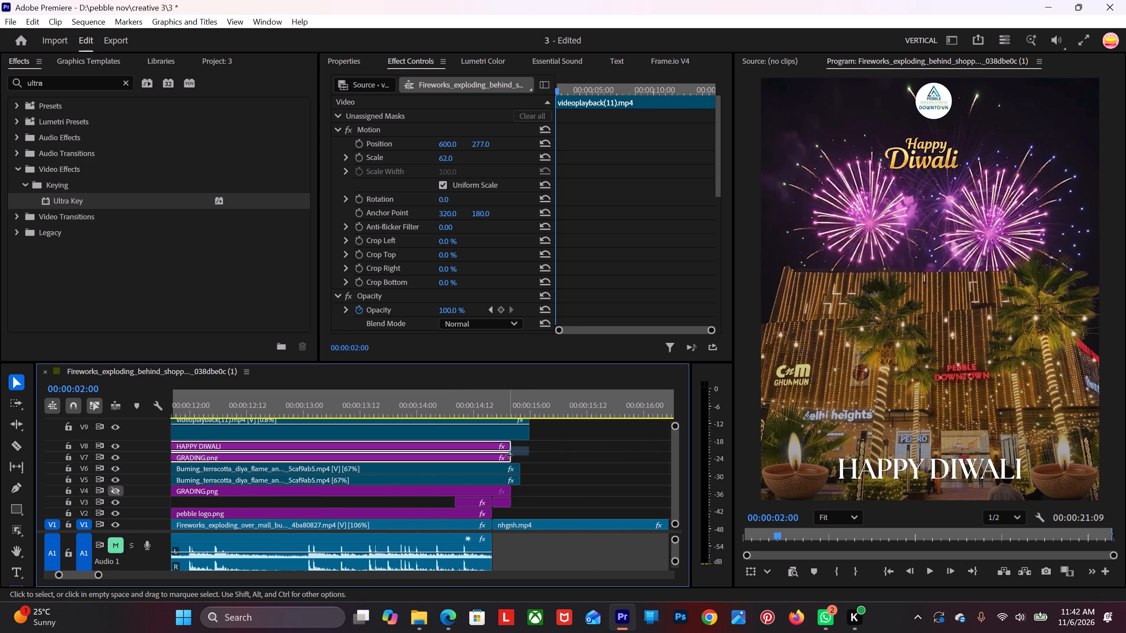
left_click_drag(509, 455, 509, 456)
left_click_drag(509, 457, 514, 457)
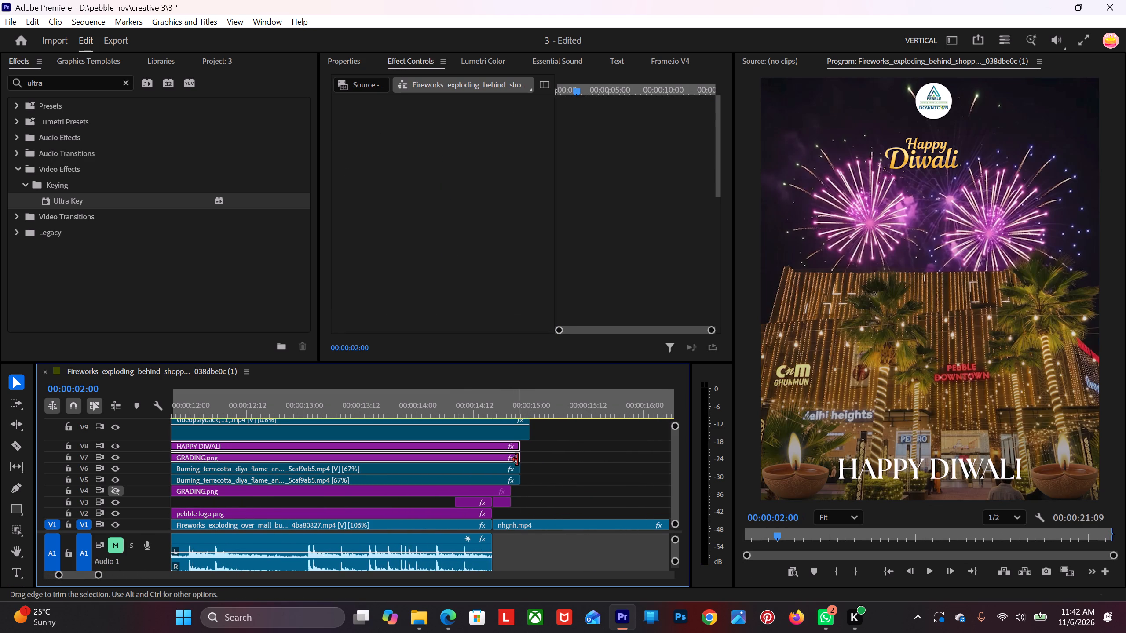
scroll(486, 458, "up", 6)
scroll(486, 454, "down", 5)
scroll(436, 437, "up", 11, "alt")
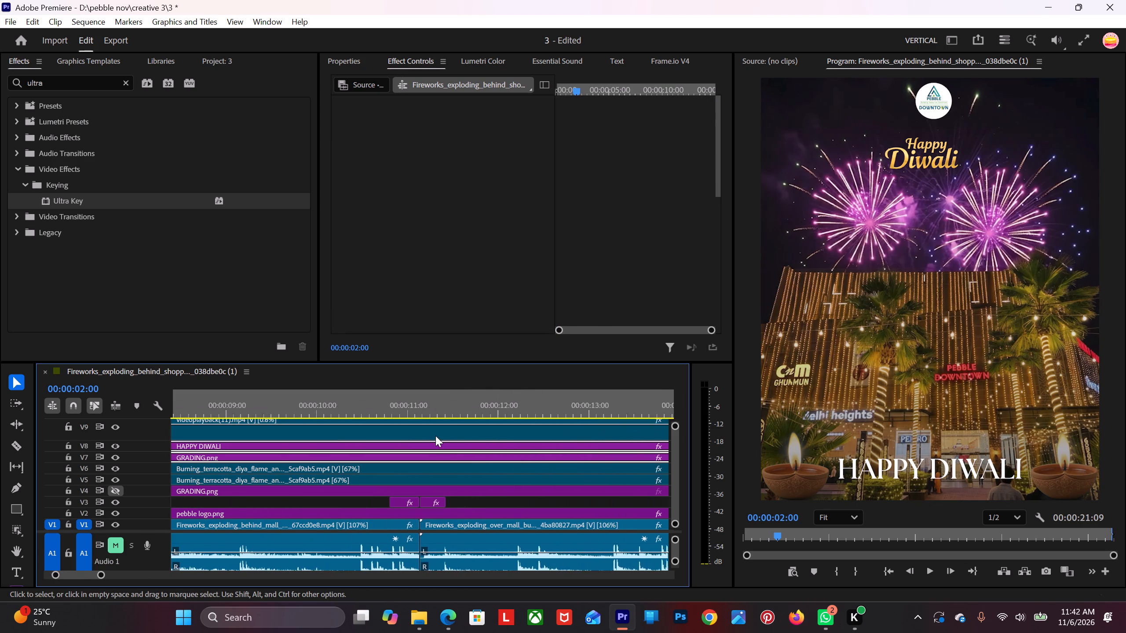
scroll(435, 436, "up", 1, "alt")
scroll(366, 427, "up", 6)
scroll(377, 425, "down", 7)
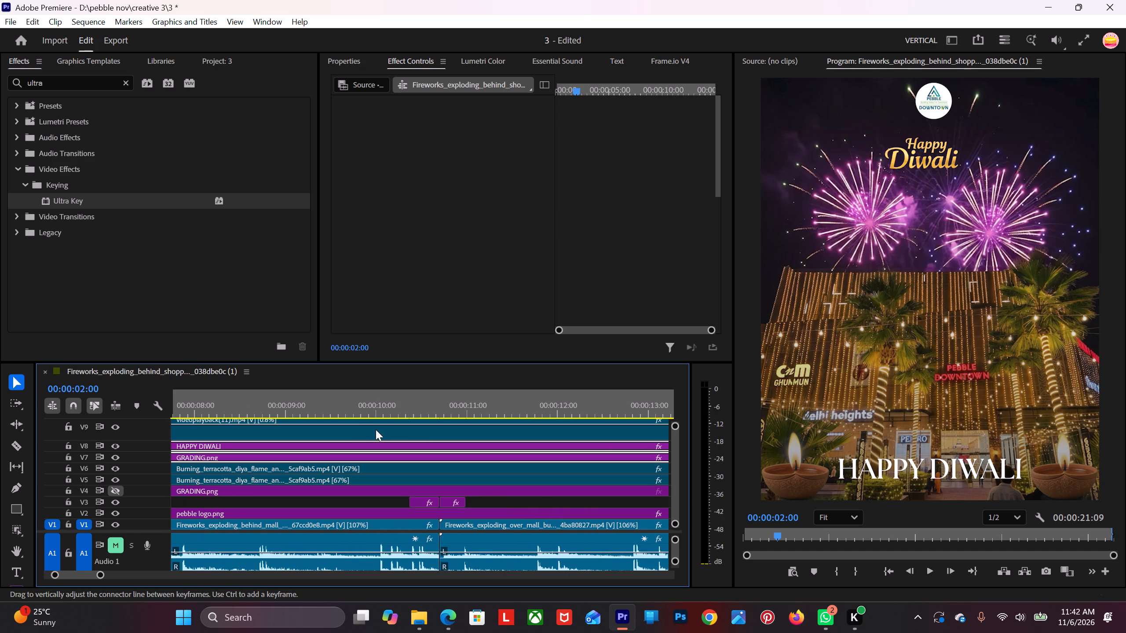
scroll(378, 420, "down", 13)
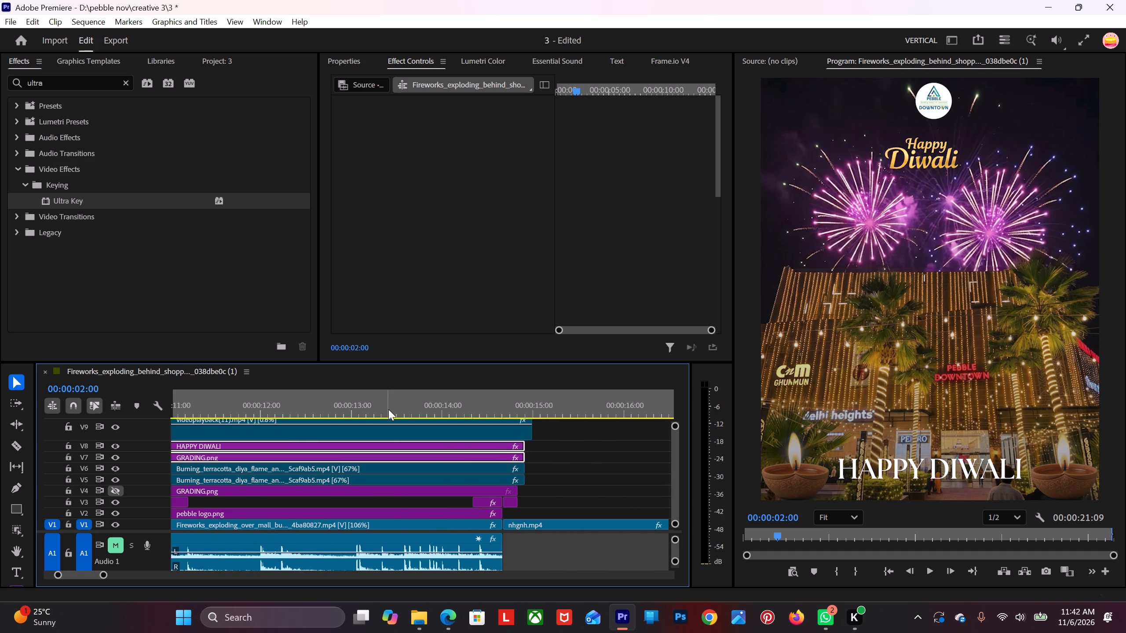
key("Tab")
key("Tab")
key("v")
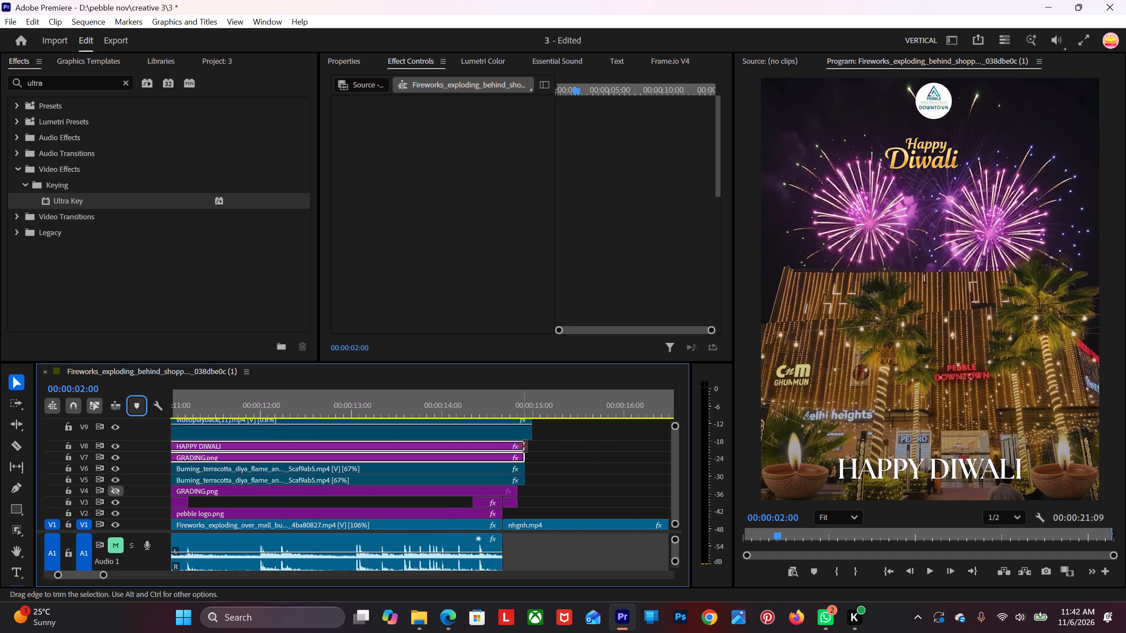
Duplicate the last pair of Mister Horse transition clips from V3 onto V10, above the text animation, keeping their timing.
left_click(588, 446)
key("grave")
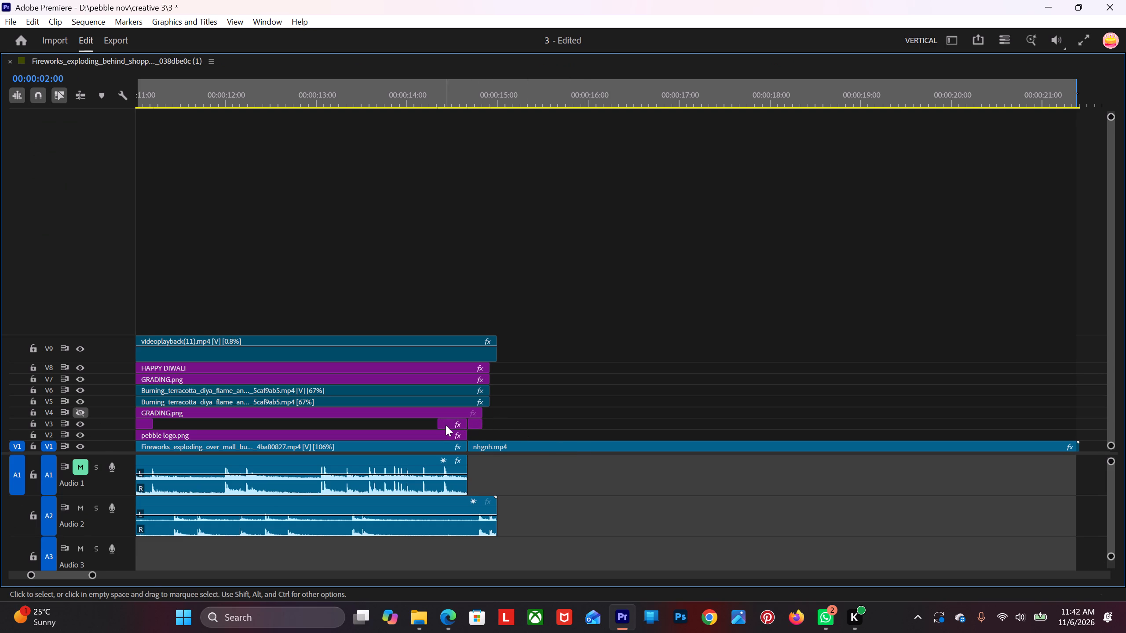
scroll(446, 425, "up", 8, "alt")
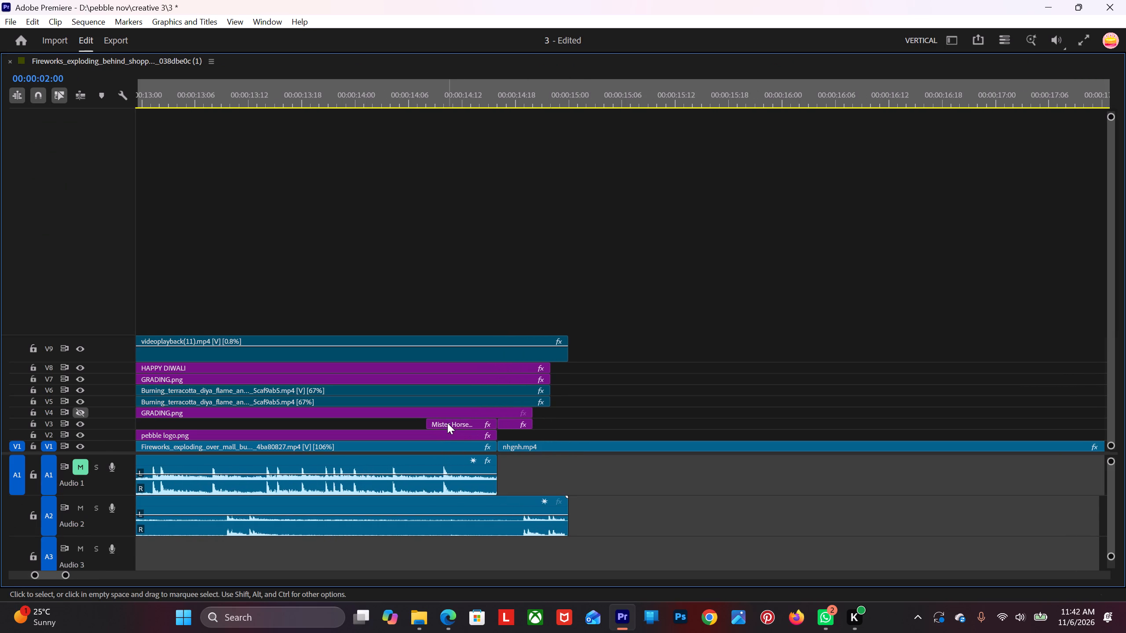
left_click_drag(447, 423, 452, 360)
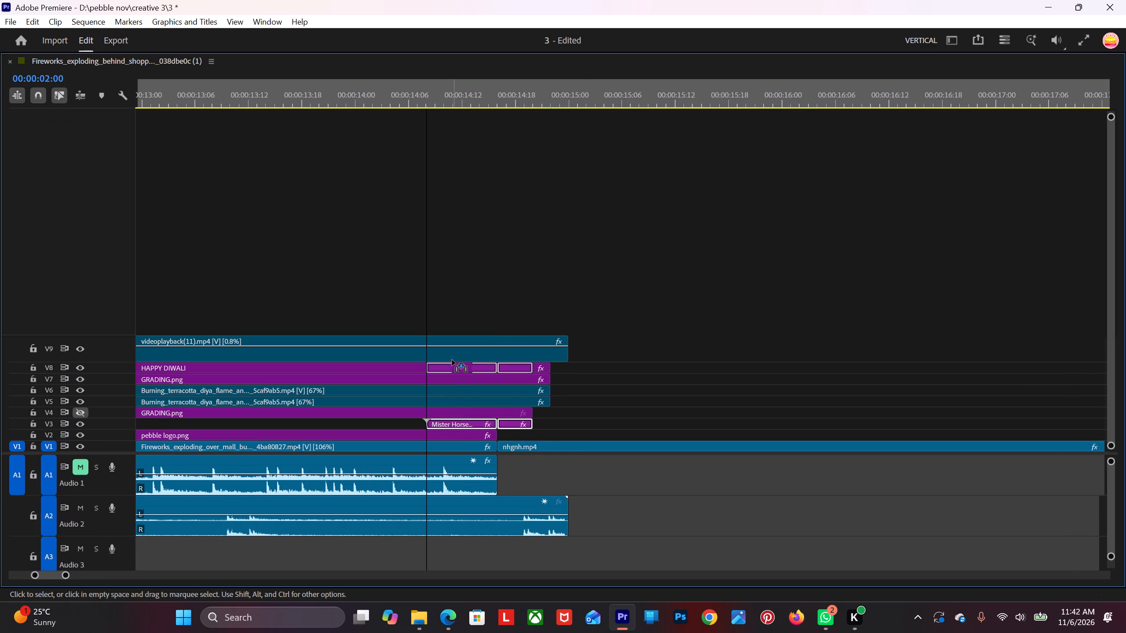
left_click_drag(452, 360, 456, 330)
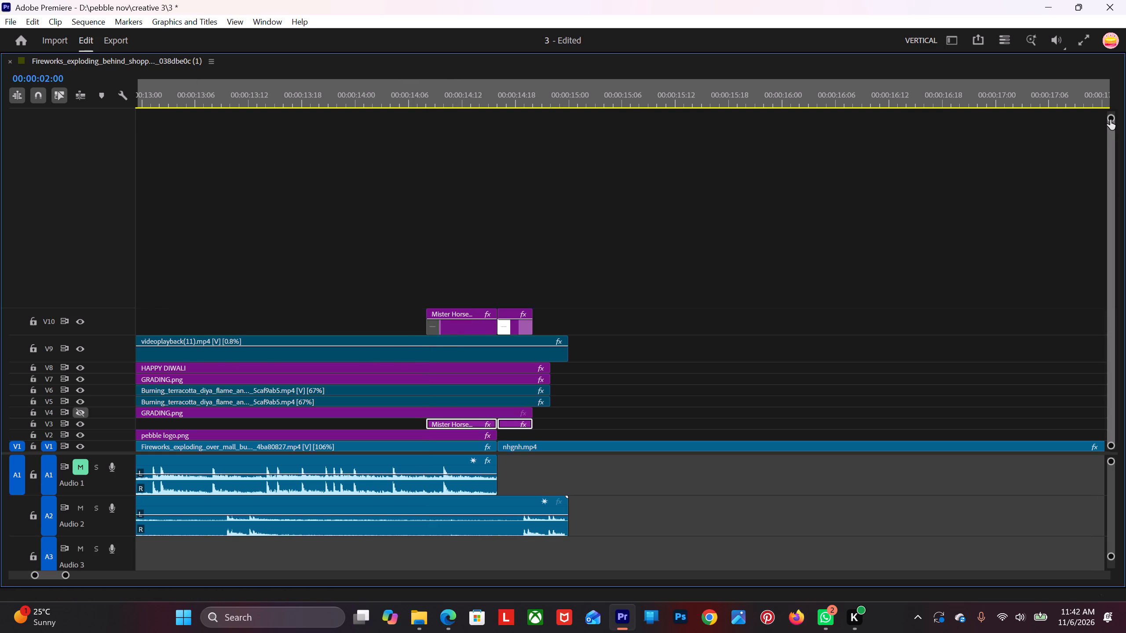
left_click_drag(1110, 120, 1112, 89)
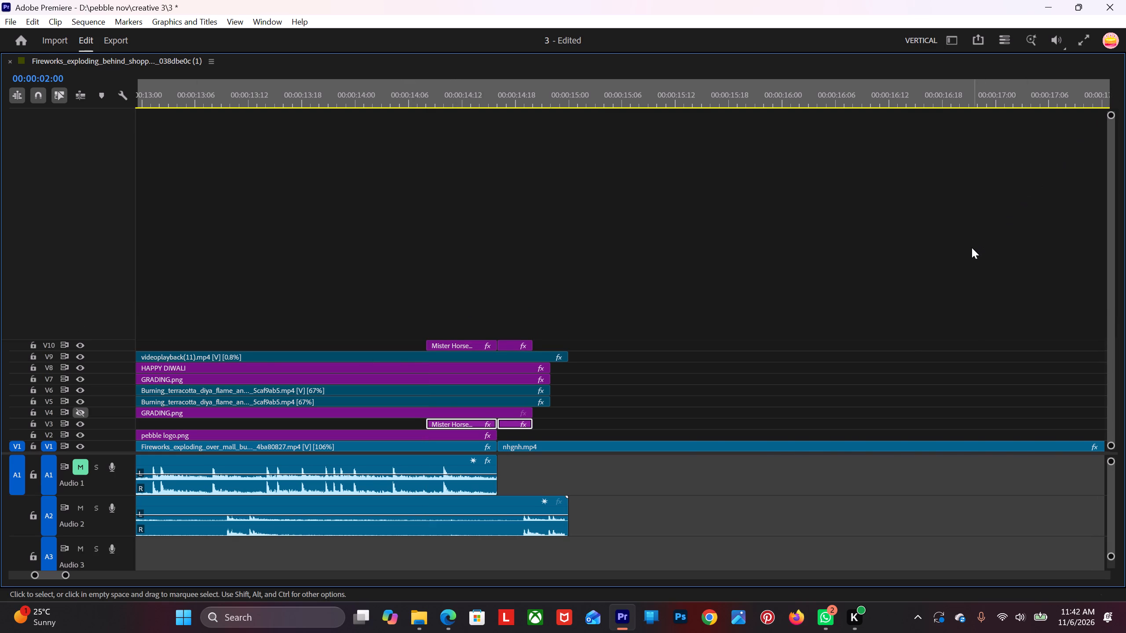
key("grave")
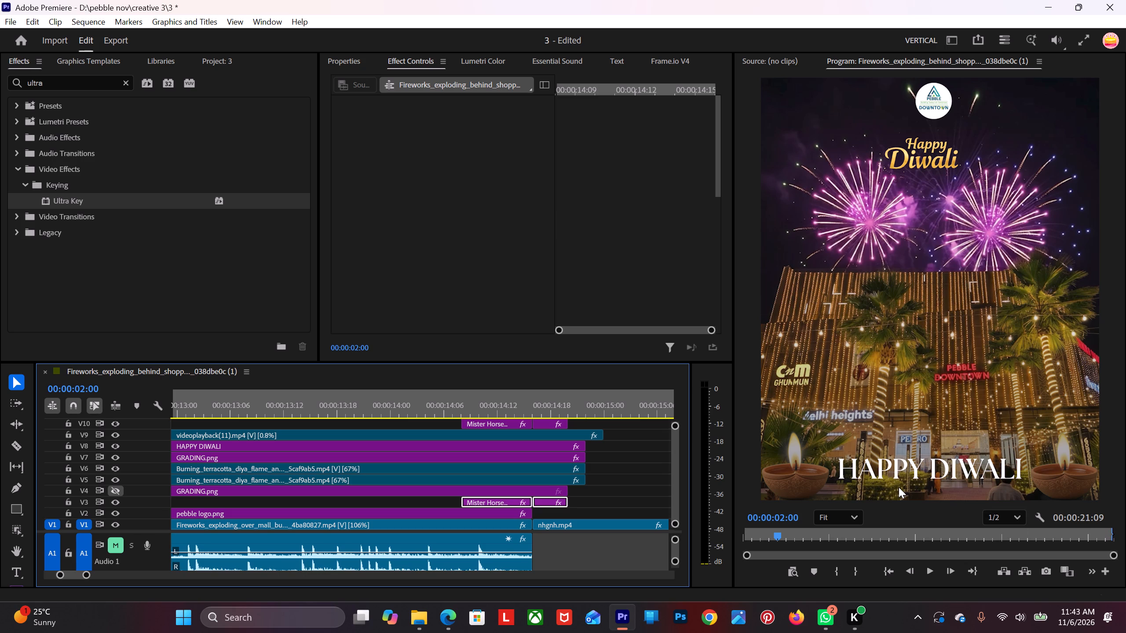
Hide the HAPPY DIWALI title track V8, the GRADING.png track V7 and the burning diya tracks V6 and V5.
scroll(499, 408, "down", 18, "alt")
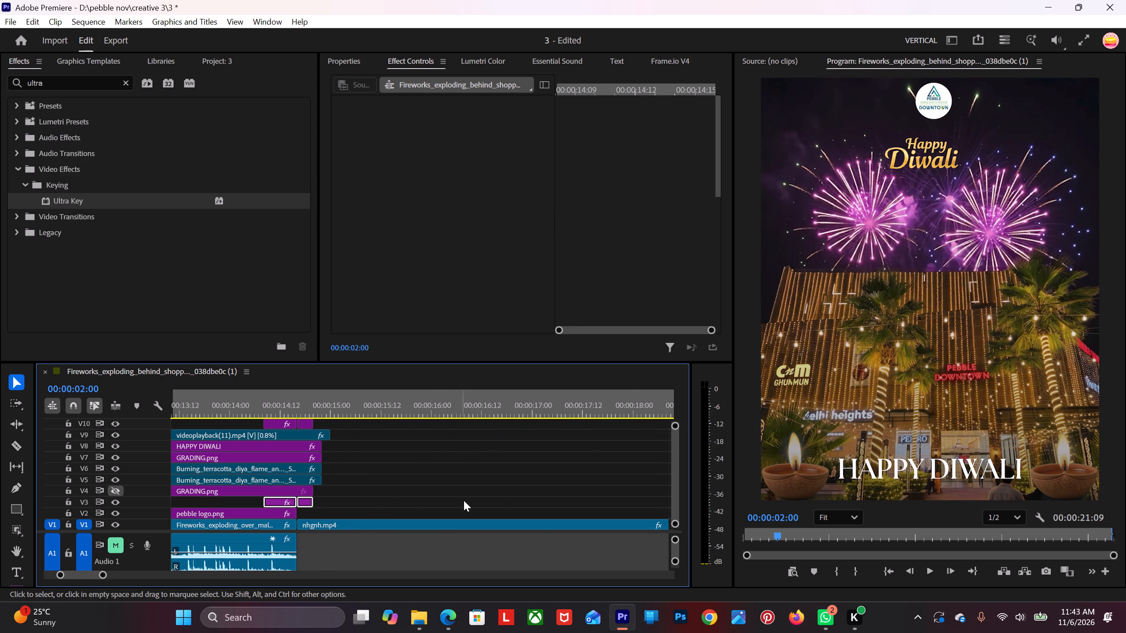
scroll(345, 491, "up", 16)
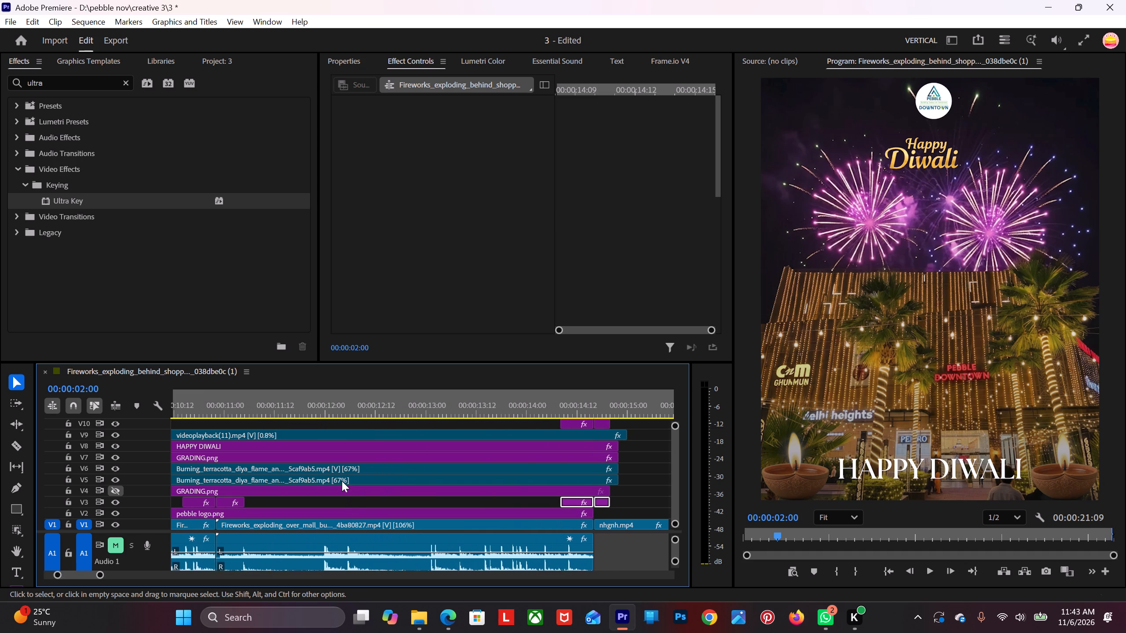
left_click(115, 445)
scroll(251, 501, "down", 5)
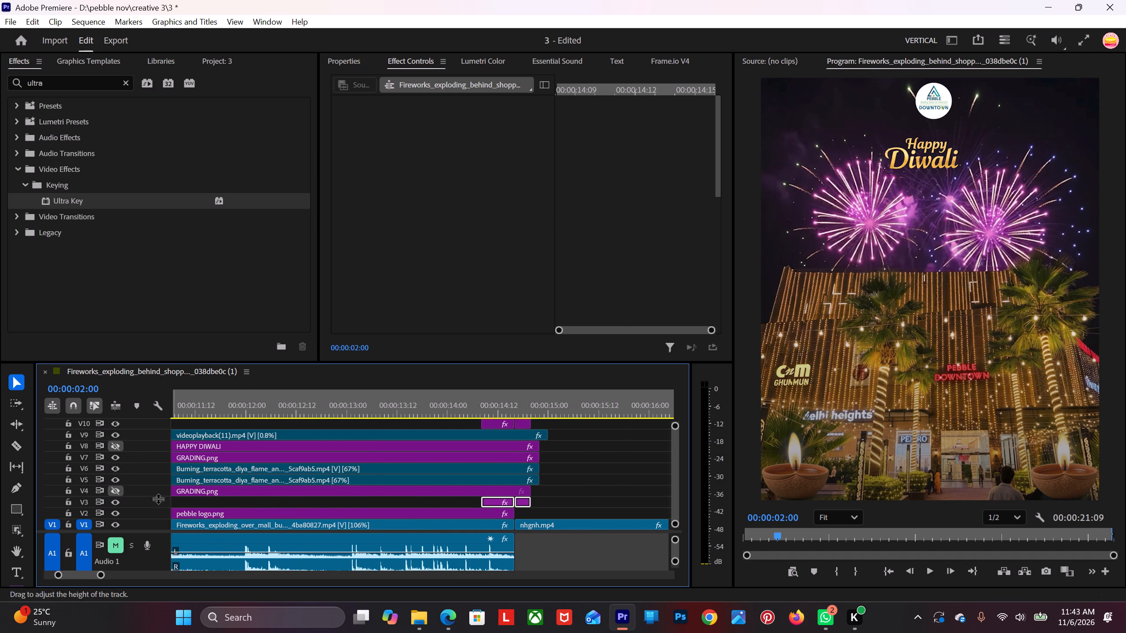
scroll(155, 491, "up", 7)
scroll(137, 460, "up", 8)
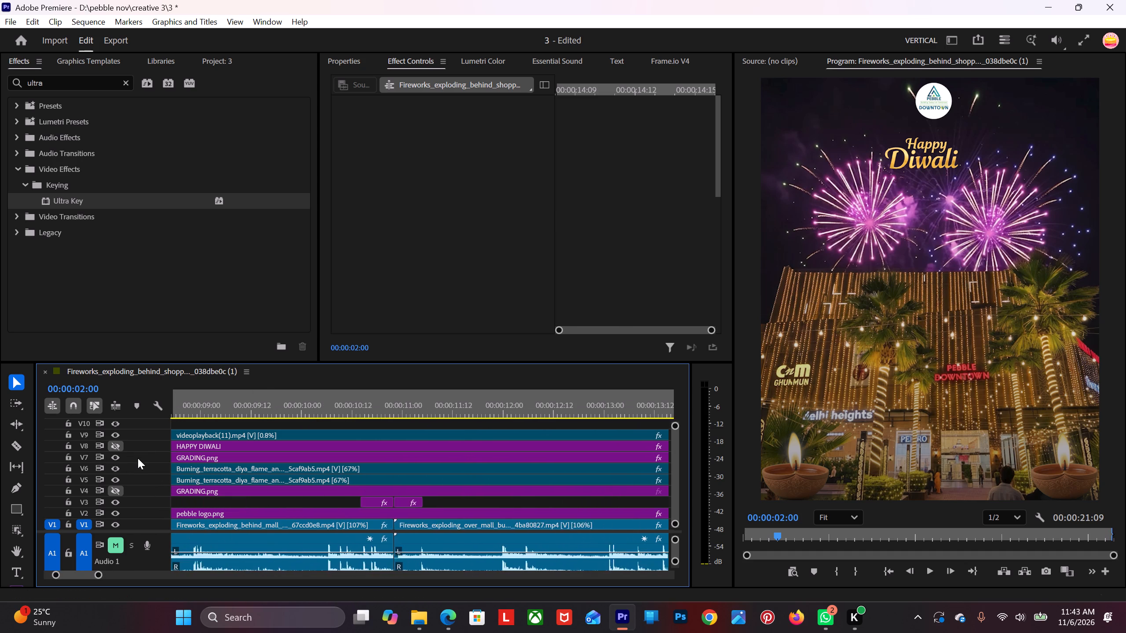
scroll(138, 458, "up", 3)
left_click(117, 469)
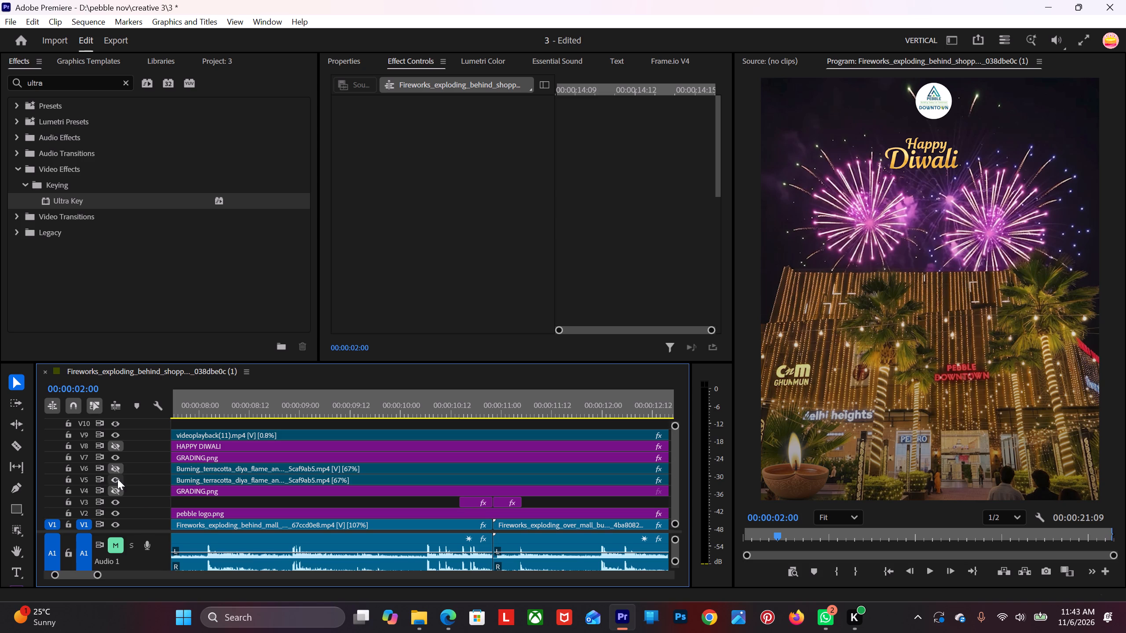
left_click(117, 479)
scroll(191, 470, "down", 6)
key("space")
key("space")
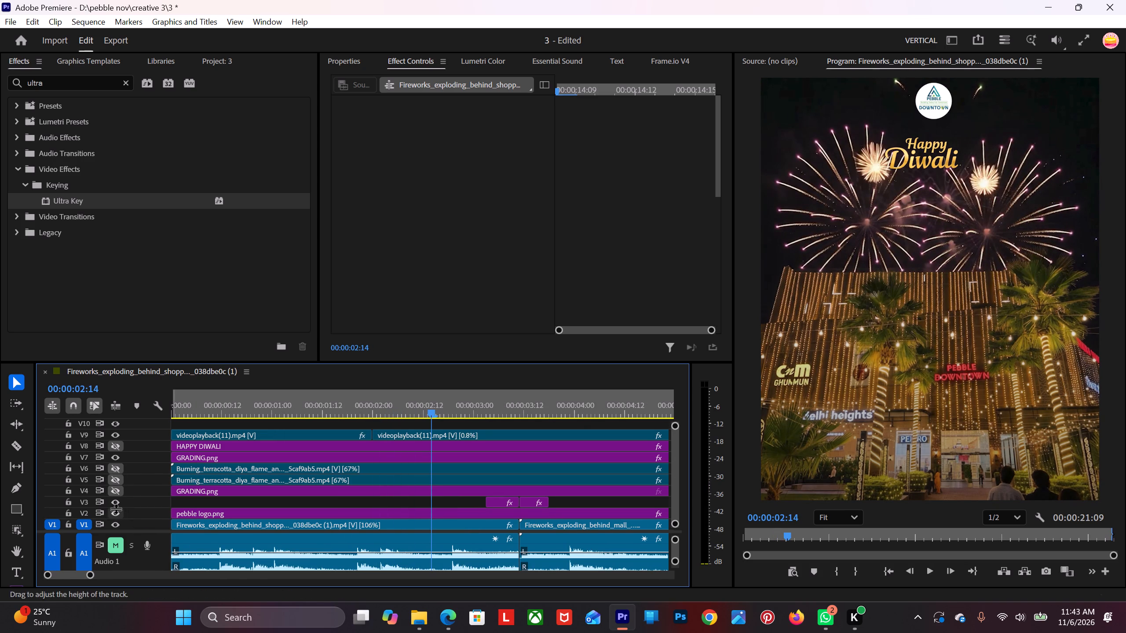
left_click(117, 460)
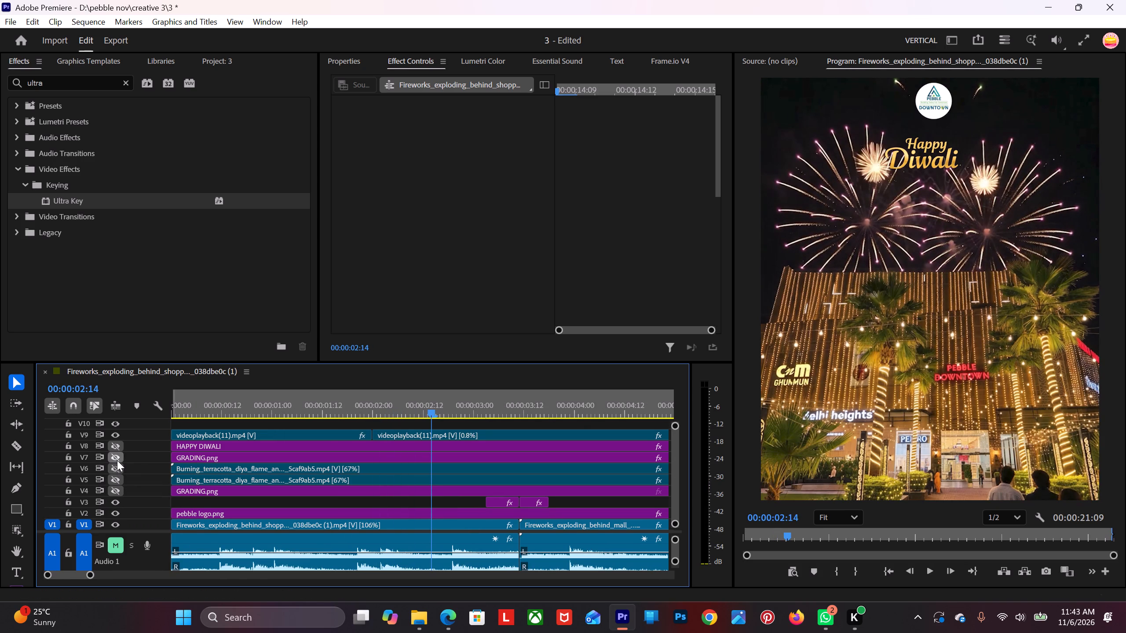
Play back the opening seconds of the sequence to check the text animation's fade-in with the overlay tracks hidden.
scroll(139, 461, "down", 5)
key("space")
key("space")
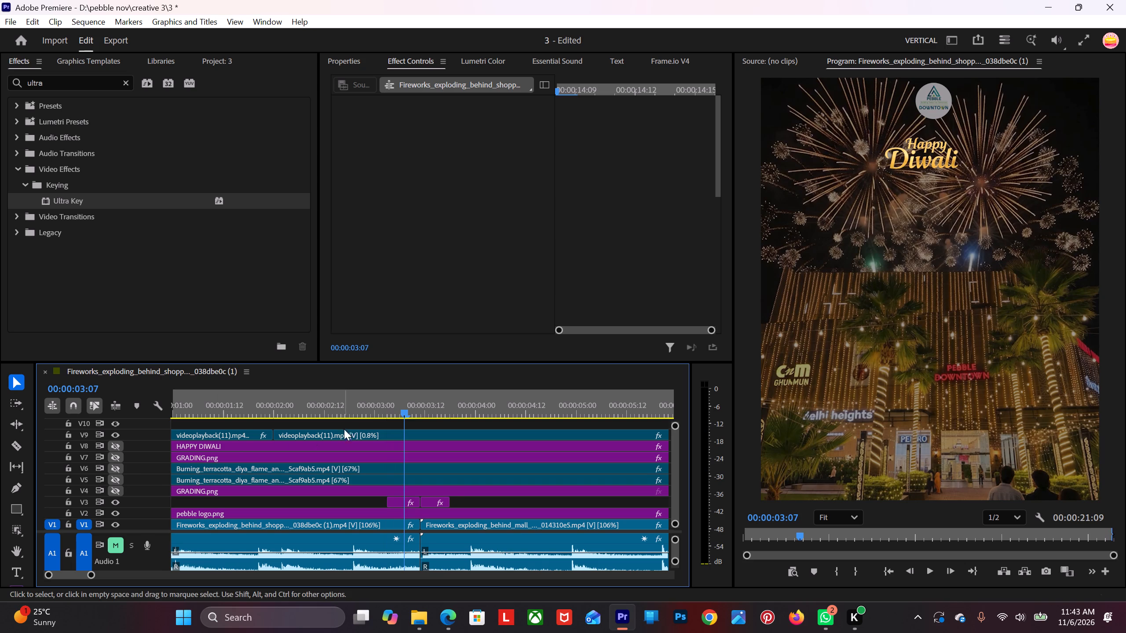
left_click_drag(398, 407, 79, 469)
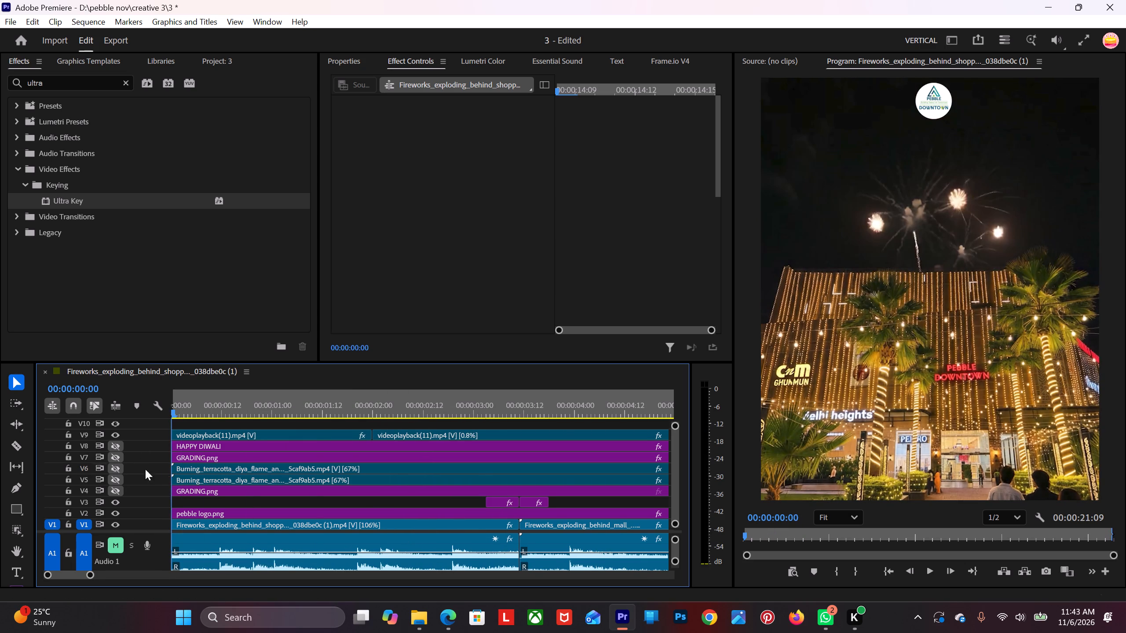
key("space")
key("space")
scroll(226, 452, "up", 4, "alt")
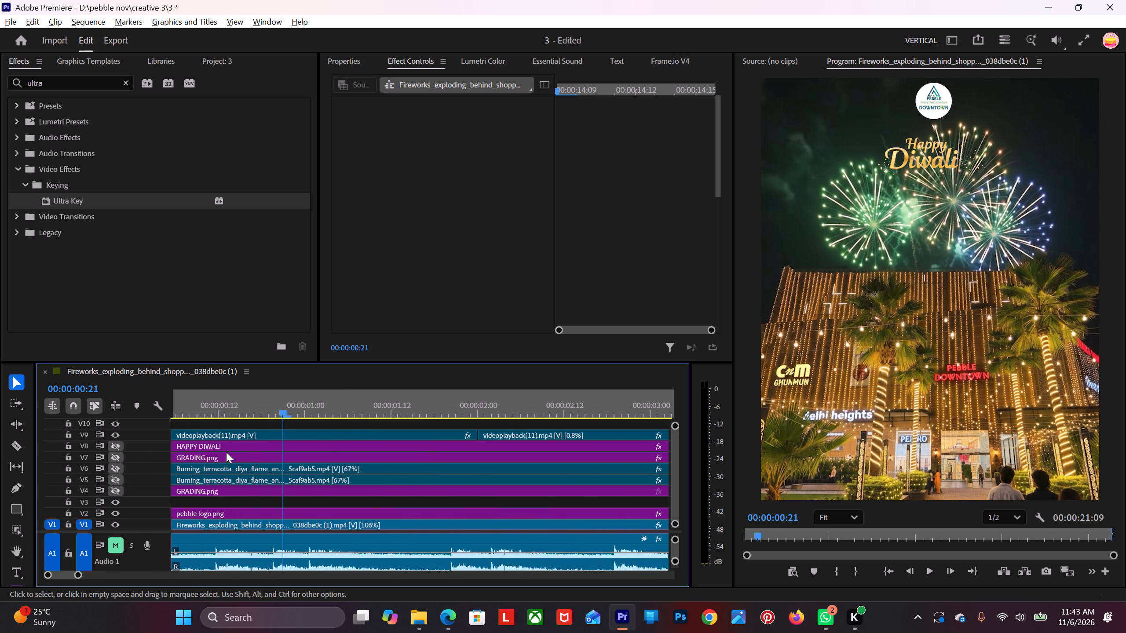
scroll(226, 452, "up", 6, "alt")
scroll(236, 451, "up", 3)
left_click_drag(383, 410, 125, 439)
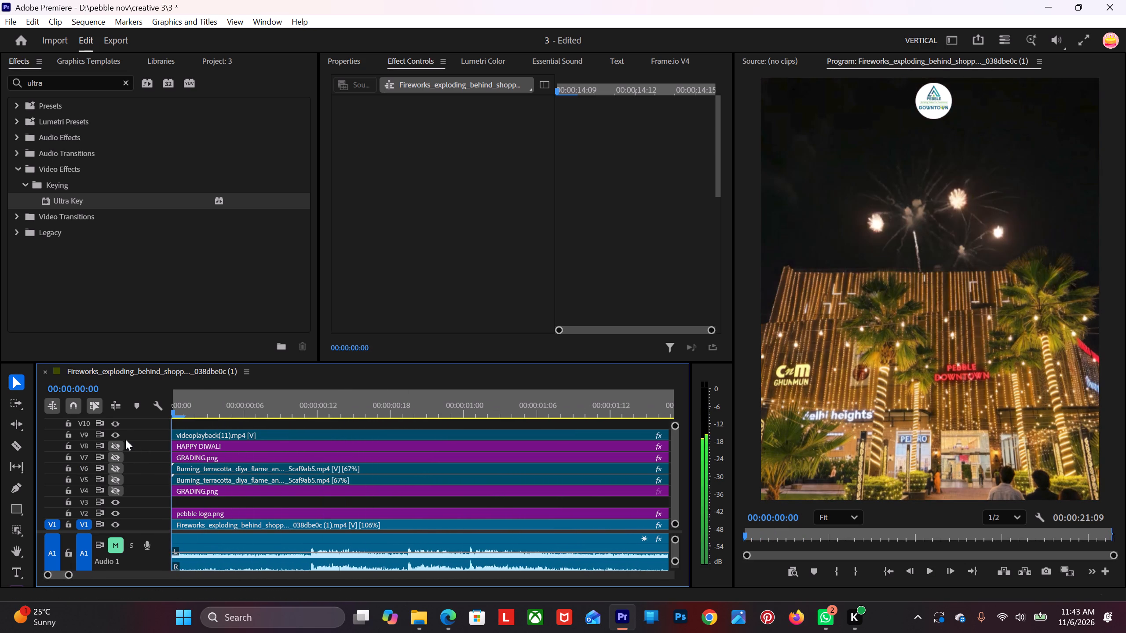
left_click_drag(125, 439, 158, 423)
left_click_drag(158, 423, 174, 428)
left_click_drag(174, 428, 113, 444)
Move the second Opacity keyframe of the first text animation segment on V9 to about 00:00:01:11 for a slower fade-in.
scroll(178, 434, "up", 4)
left_click(214, 435)
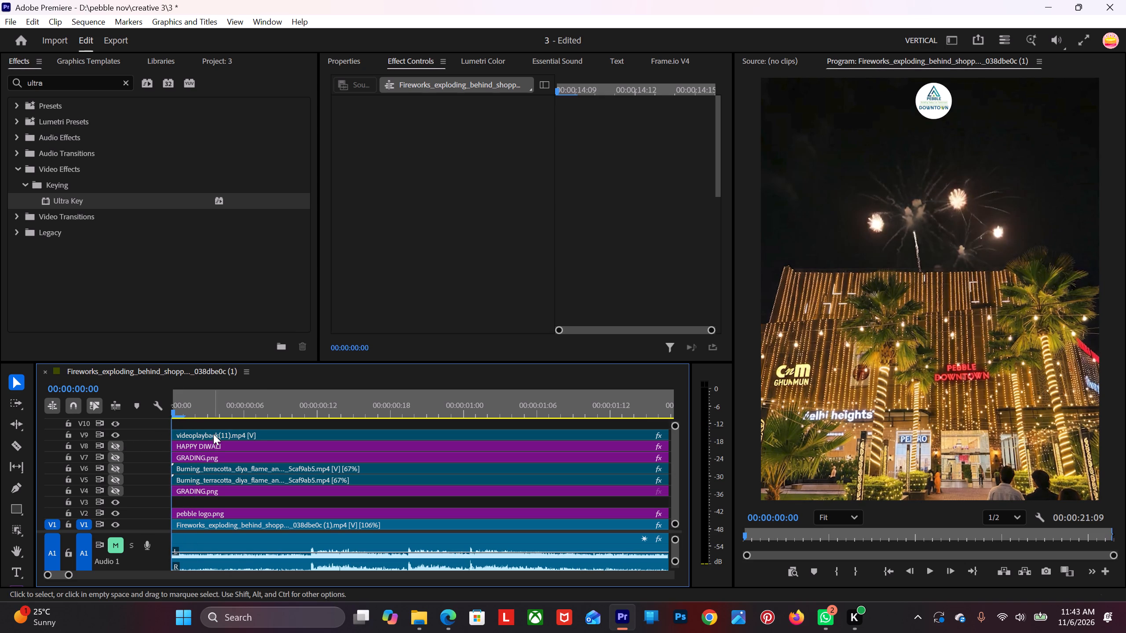
left_click(260, 432)
scroll(604, 265, "down", 6)
left_click_drag(600, 233, 673, 228)
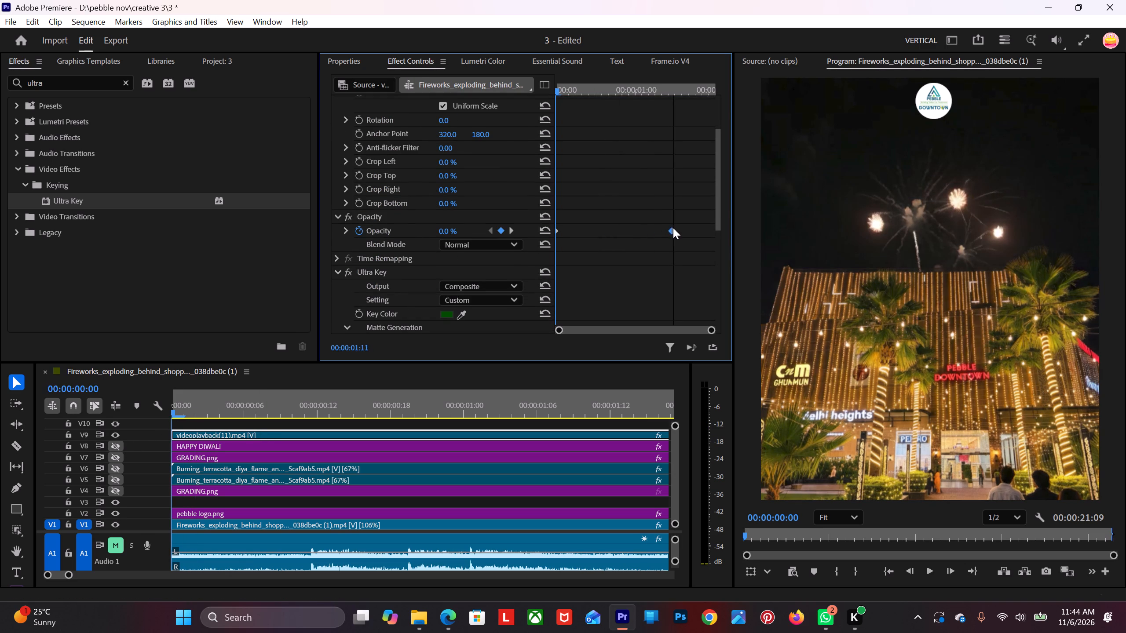
left_click_drag(673, 228, 674, 228)
Play back the sequence's opening repeatedly from 00:00:00:00 to review the slower text fade-in and the join to the slowed segment.
key("space")
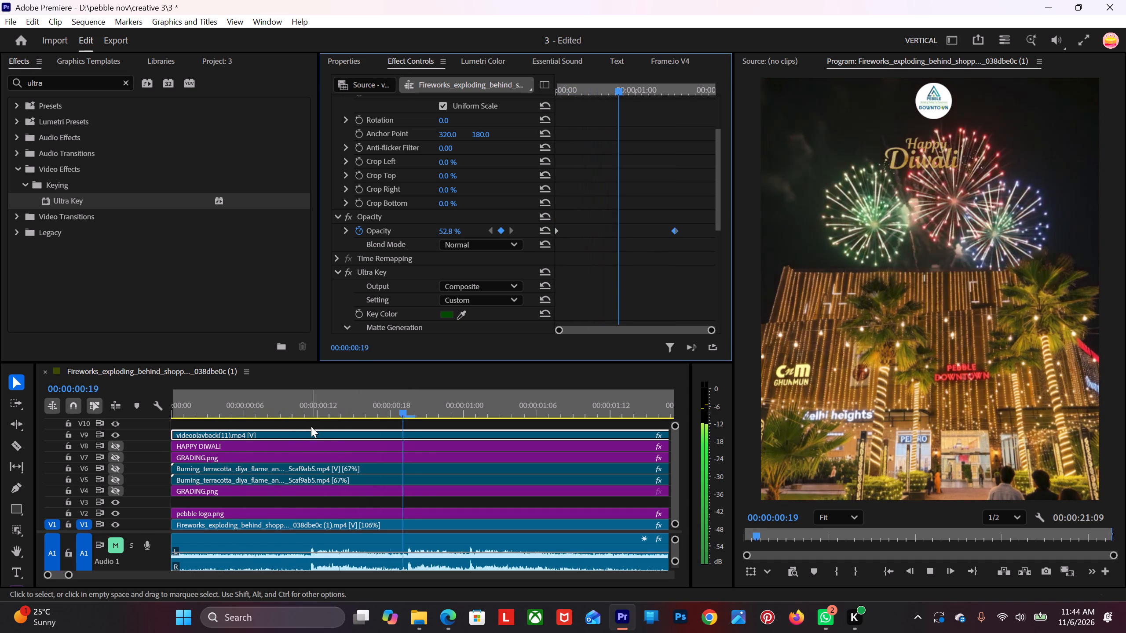
key("space")
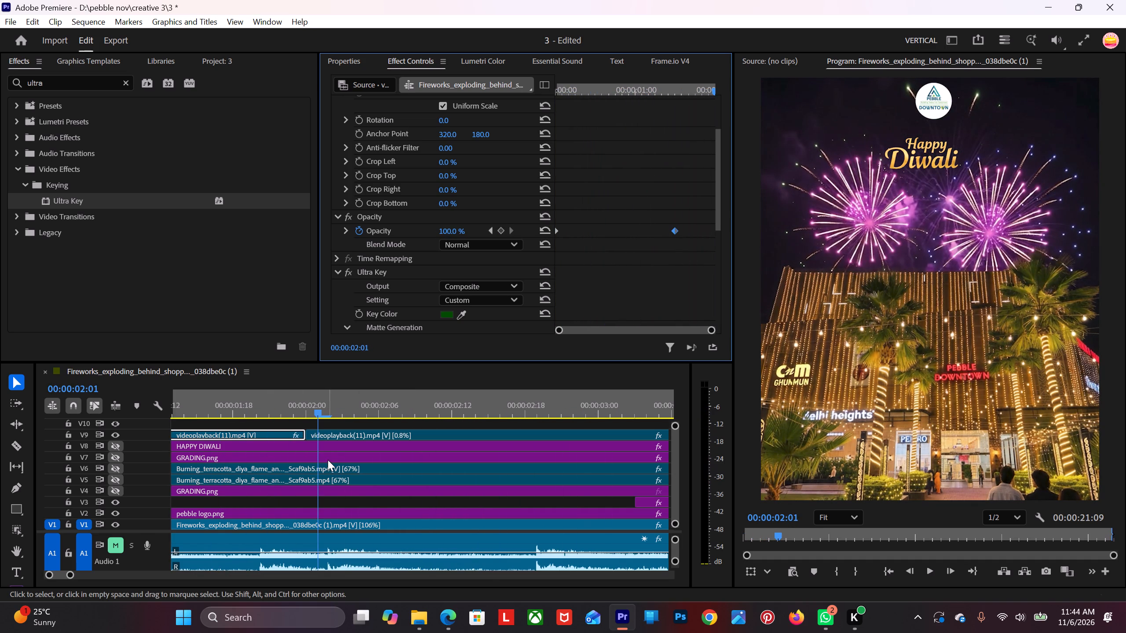
scroll(322, 447, "down", 7, "alt")
scroll(321, 450, "up", 4)
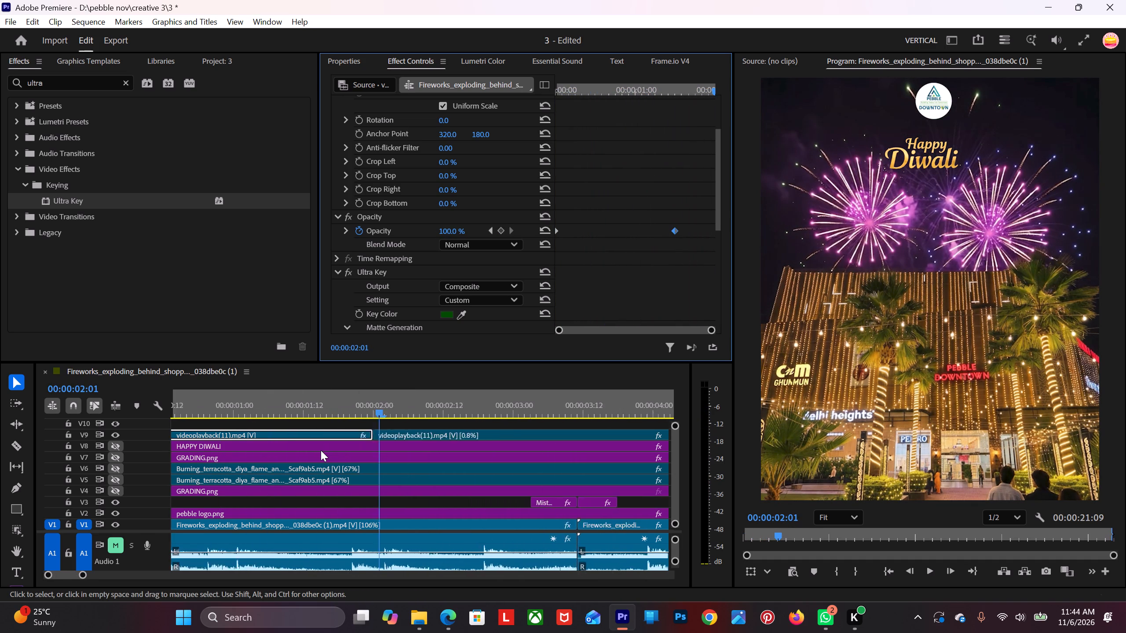
scroll(321, 450, "up", 5)
scroll(321, 450, "down", 4, "alt")
scroll(321, 450, "up", 6)
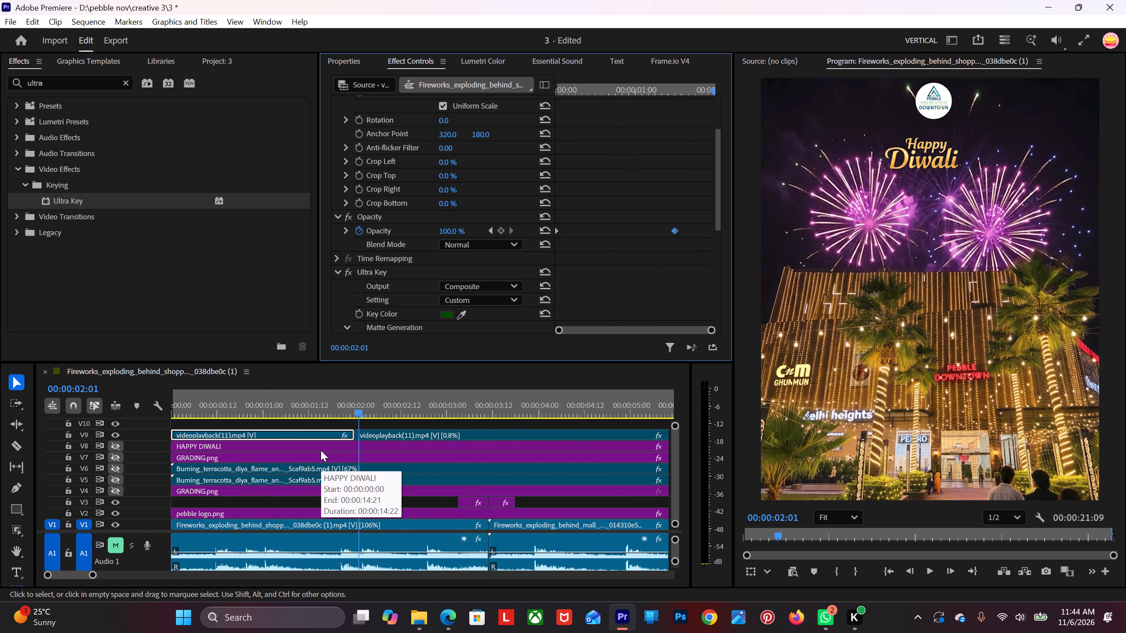
left_click_drag(364, 407, 66, 482)
key("space")
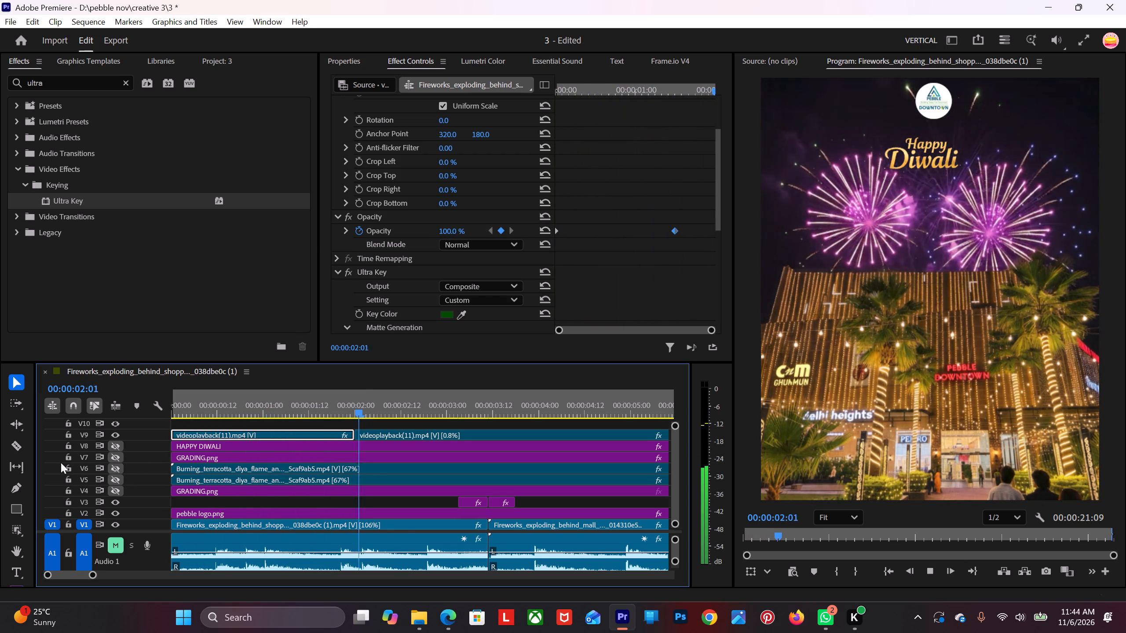
key("space")
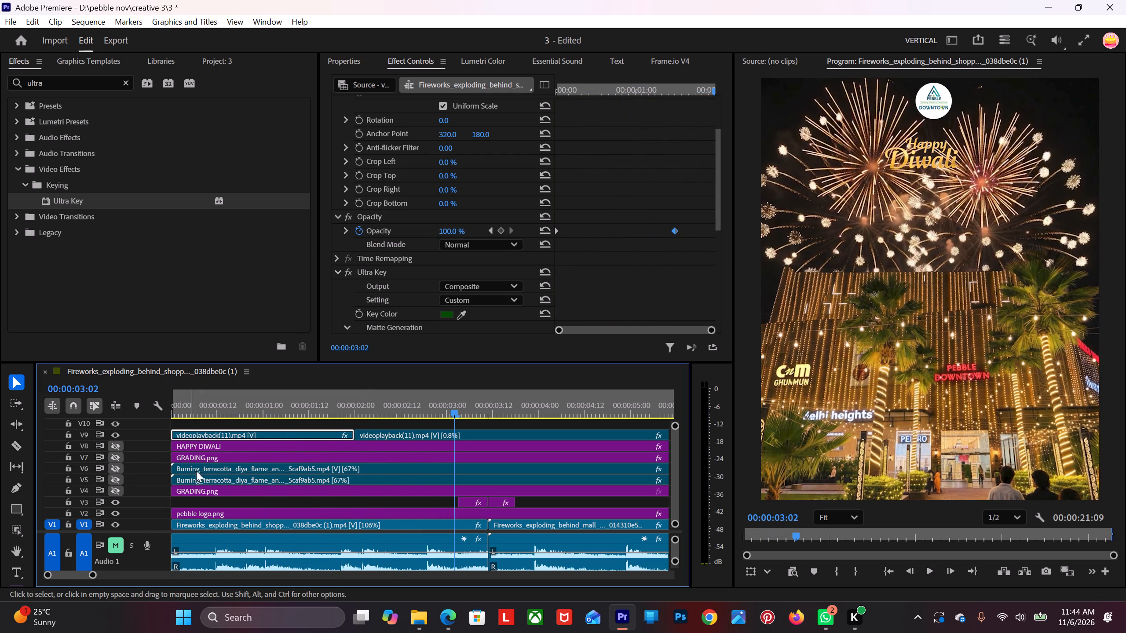
left_click_drag(458, 408, 119, 509)
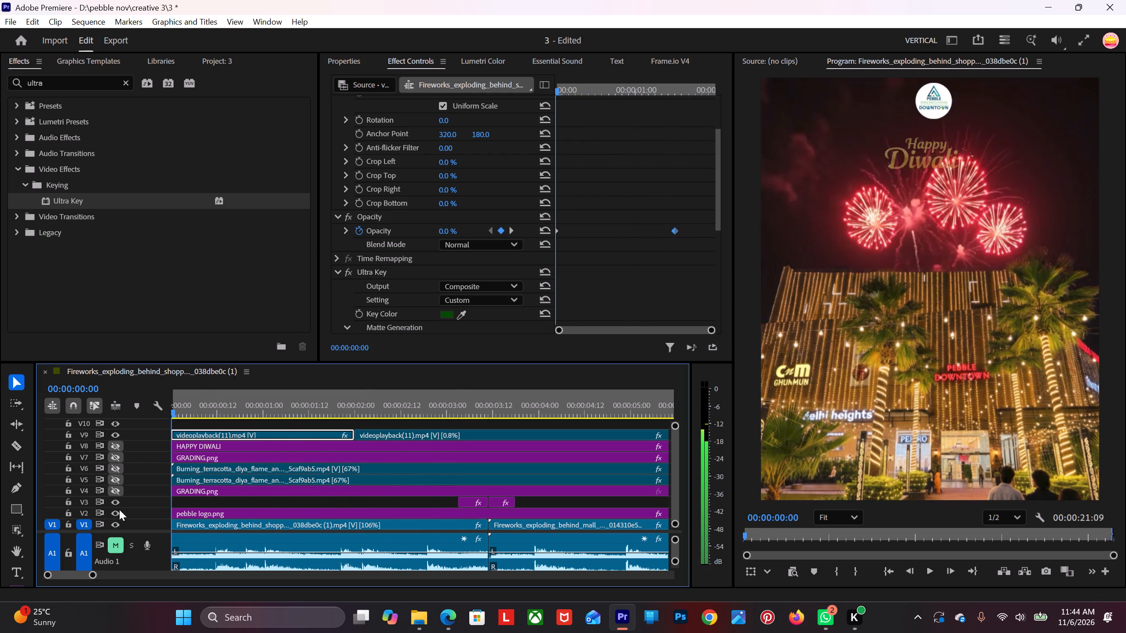
left_click_drag(119, 509, 109, 512)
key("space")
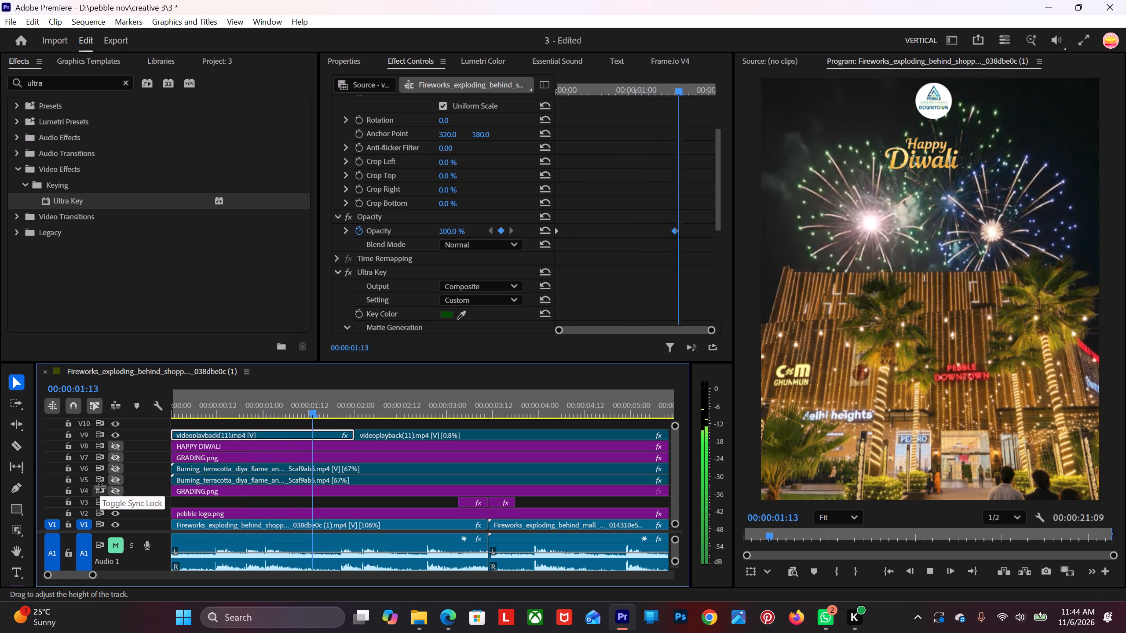
key("space")
left_click_drag(353, 406, 228, 462)
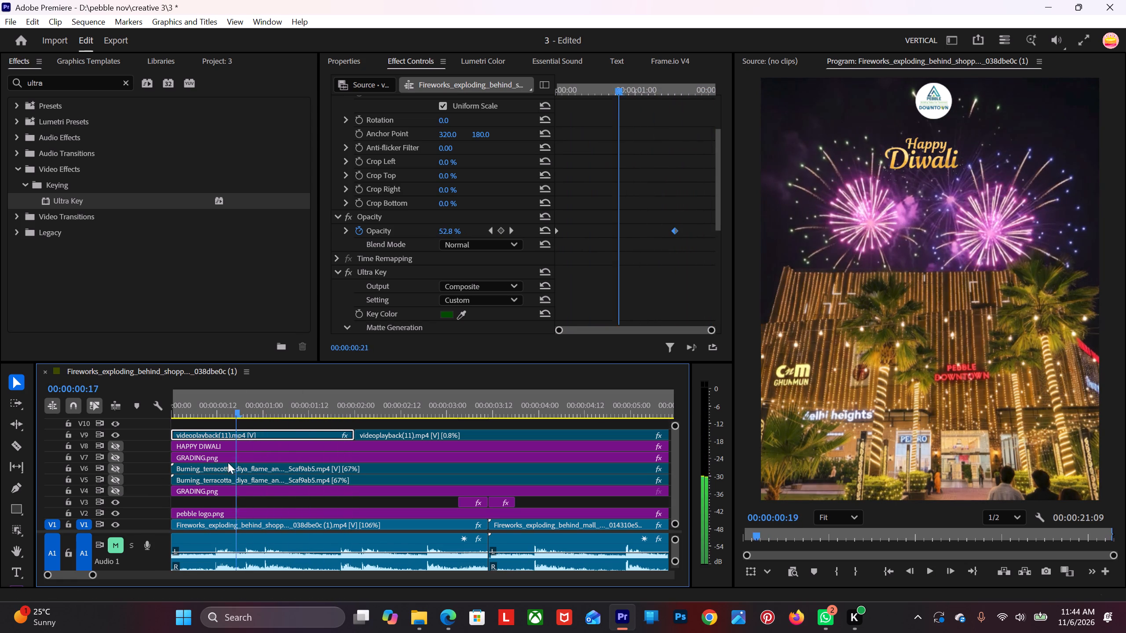
left_click_drag(228, 462, 0, 570)
key("space")
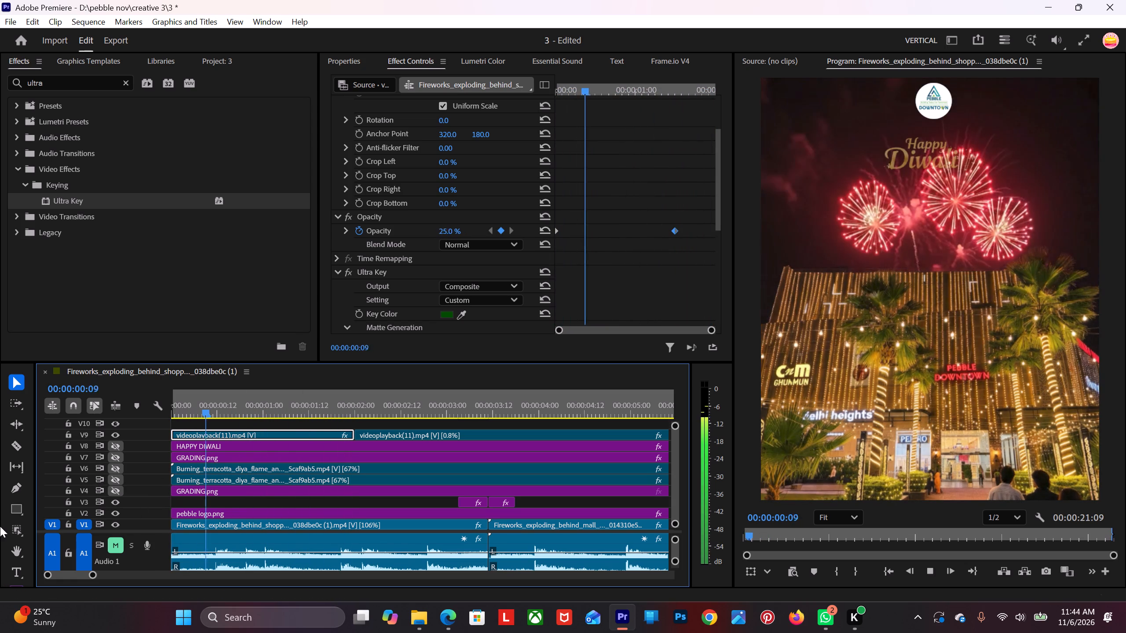
key("space")
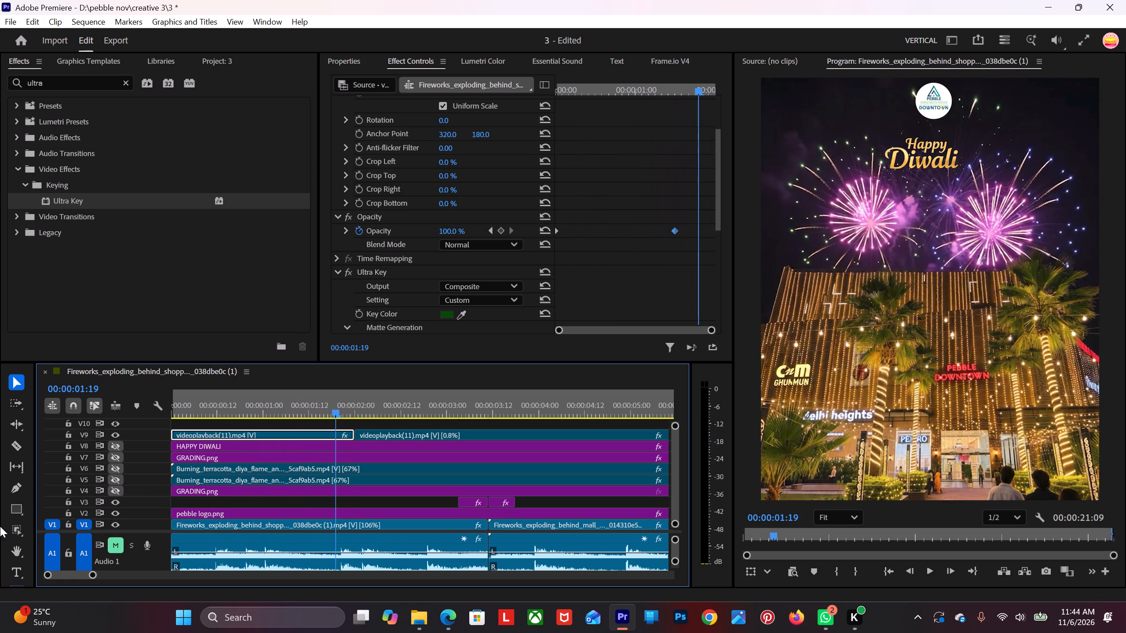
Play back the sequence through the final fade to black and scrub back to review the text animation against the fireworks.
key("space")
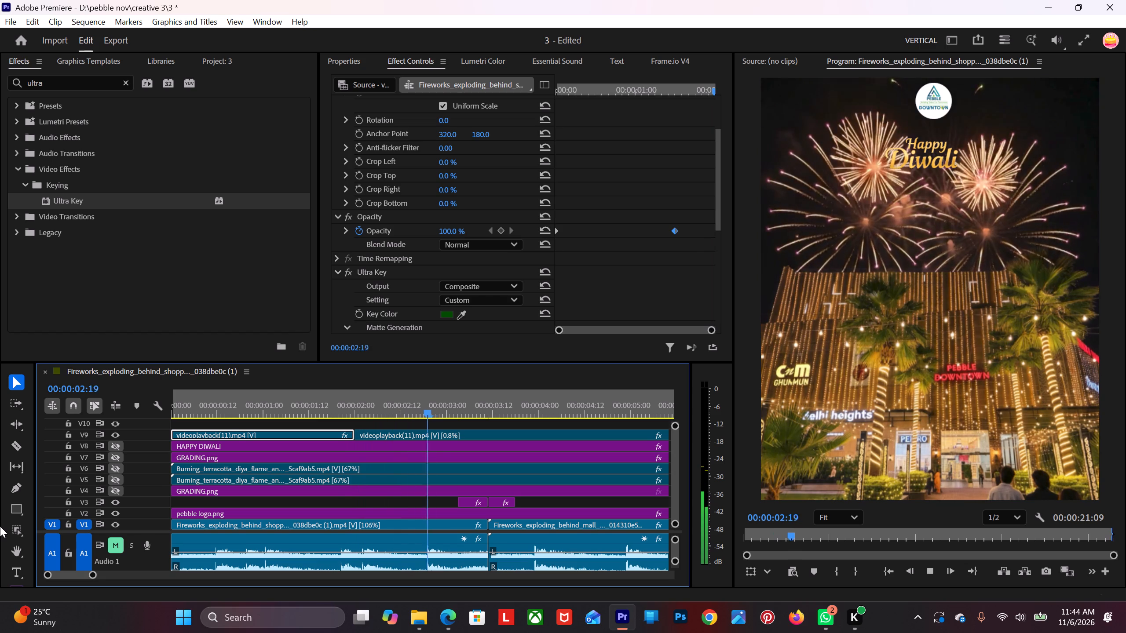
key("space")
key("space")
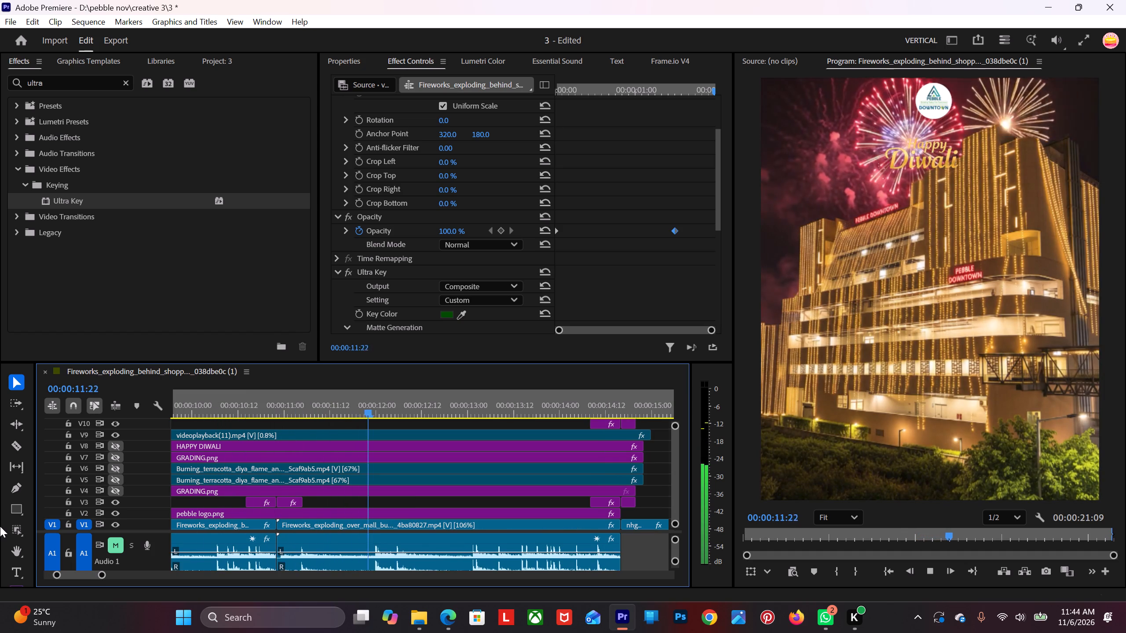
key("space")
key("space")
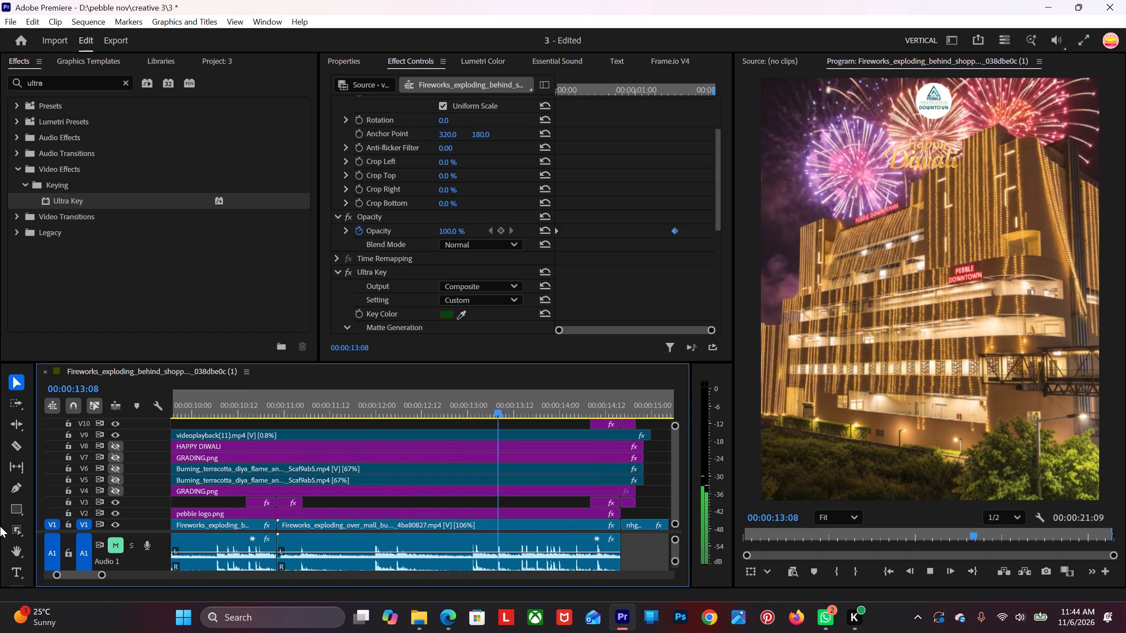
key("space")
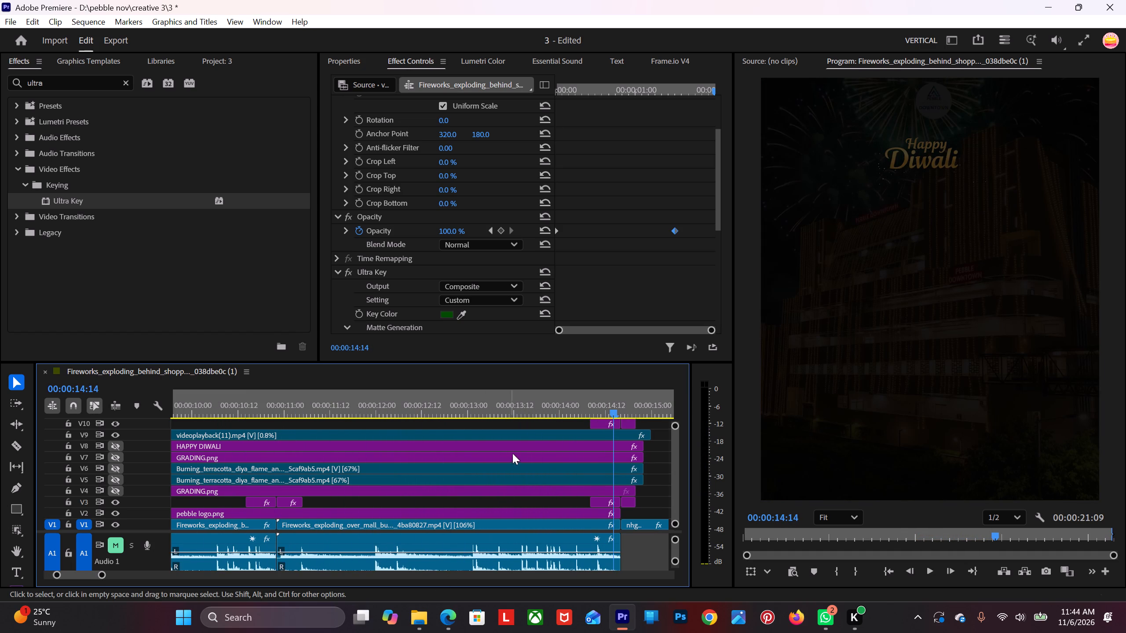
left_click_drag(619, 418, 609, 416)
left_click_drag(614, 408, 587, 413)
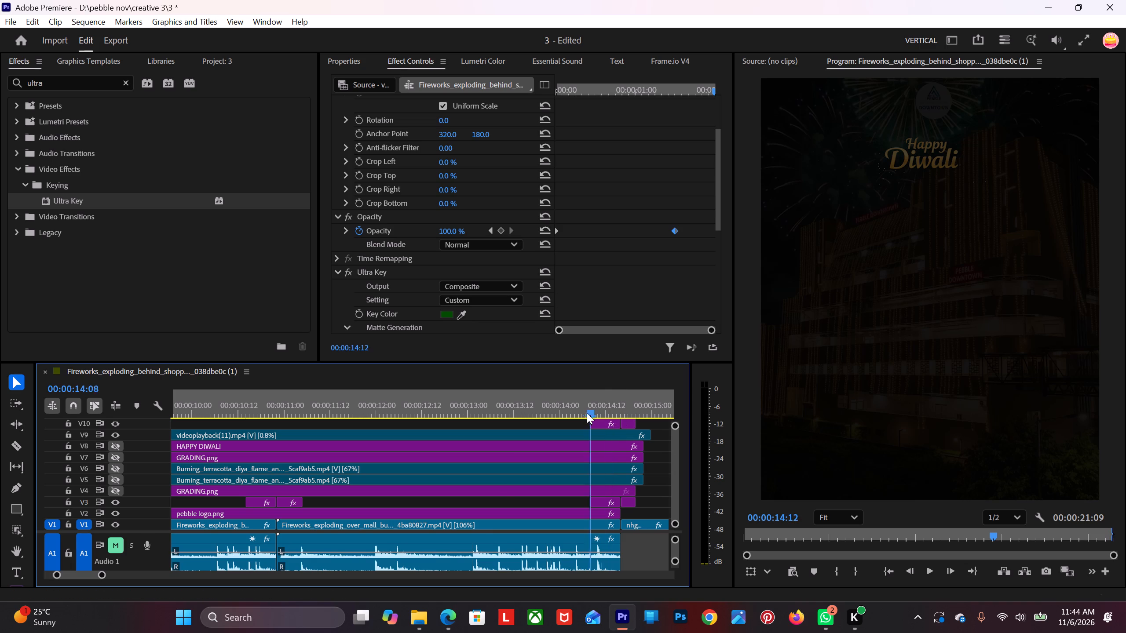
left_click_drag(587, 413, 541, 425)
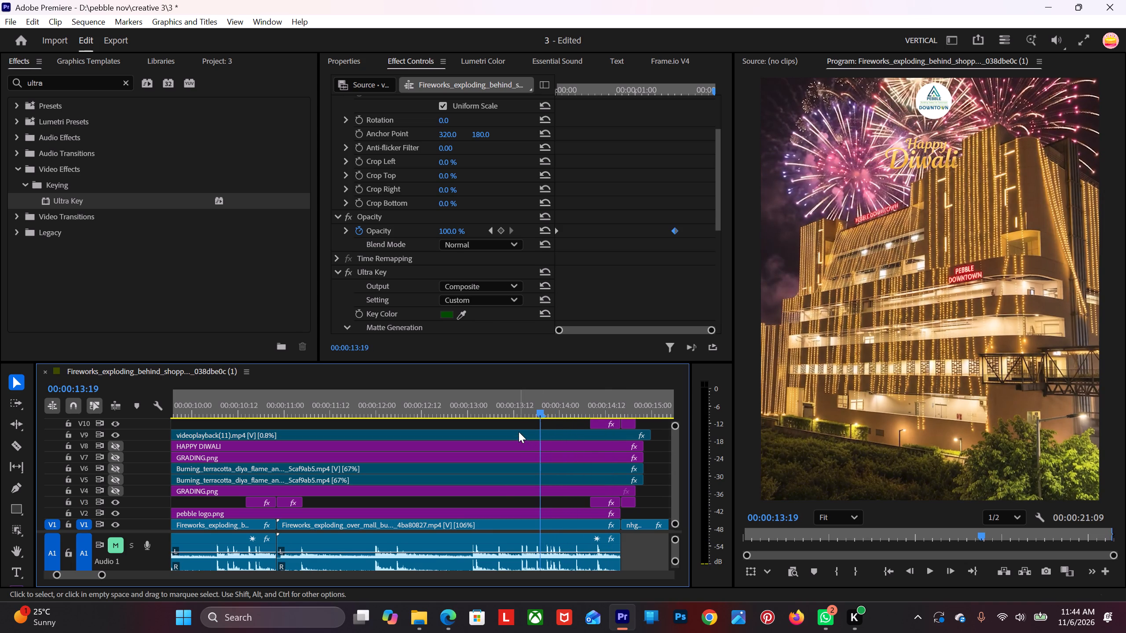
Move the slowed text animation segment on V9 up by setting its vertical Position to 219.
left_click(518, 431)
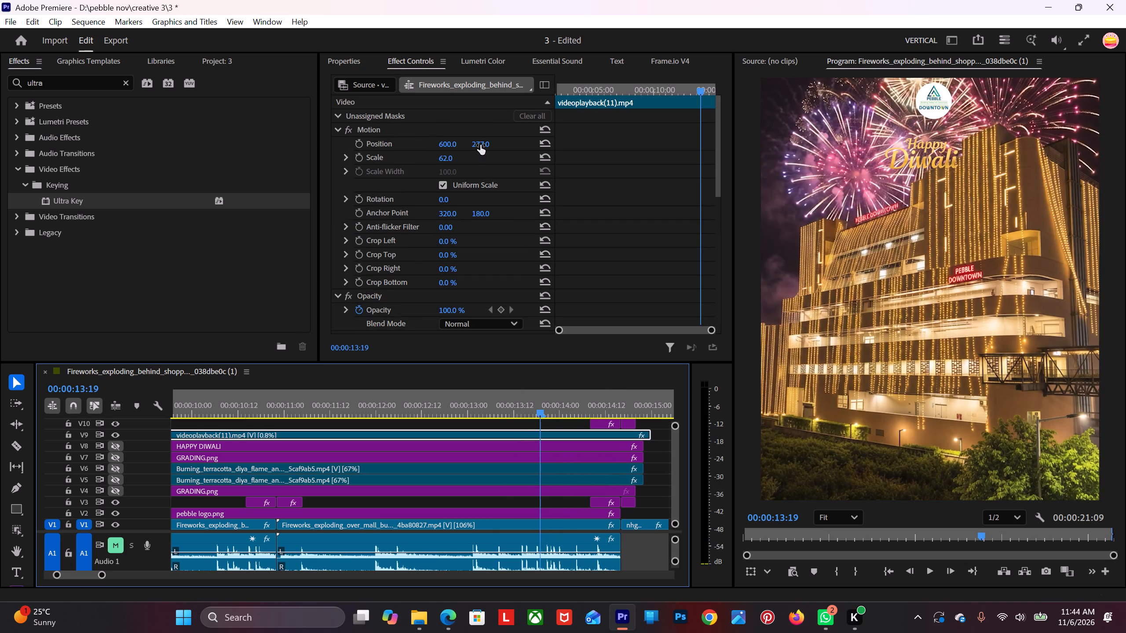
left_click_drag(480, 145, 458, 163)
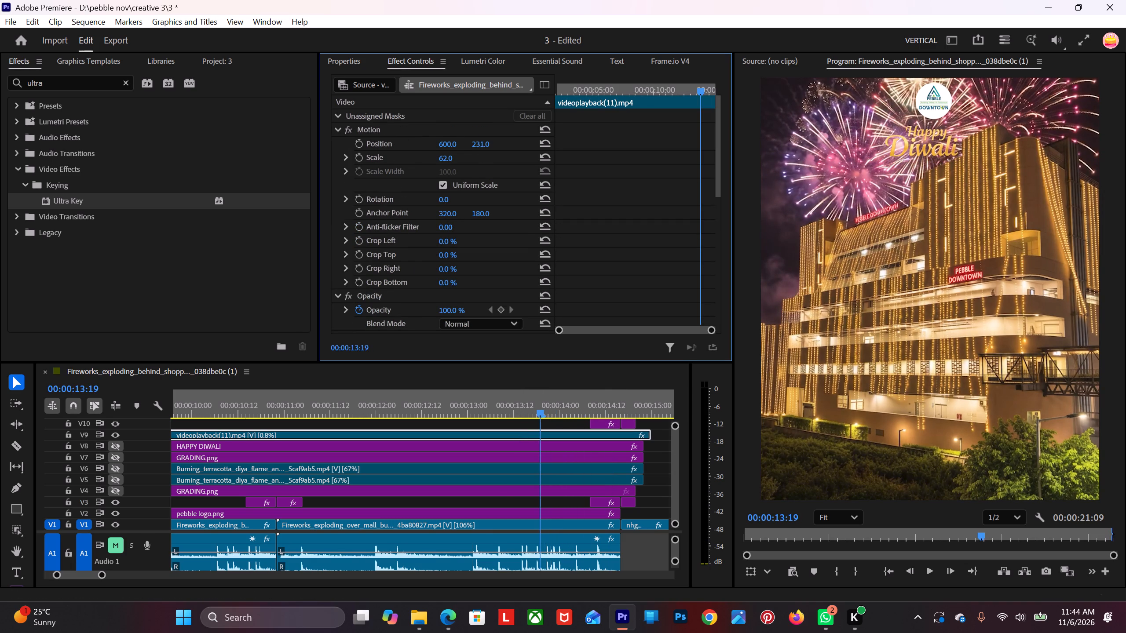
left_click_drag(458, 163, 459, 171)
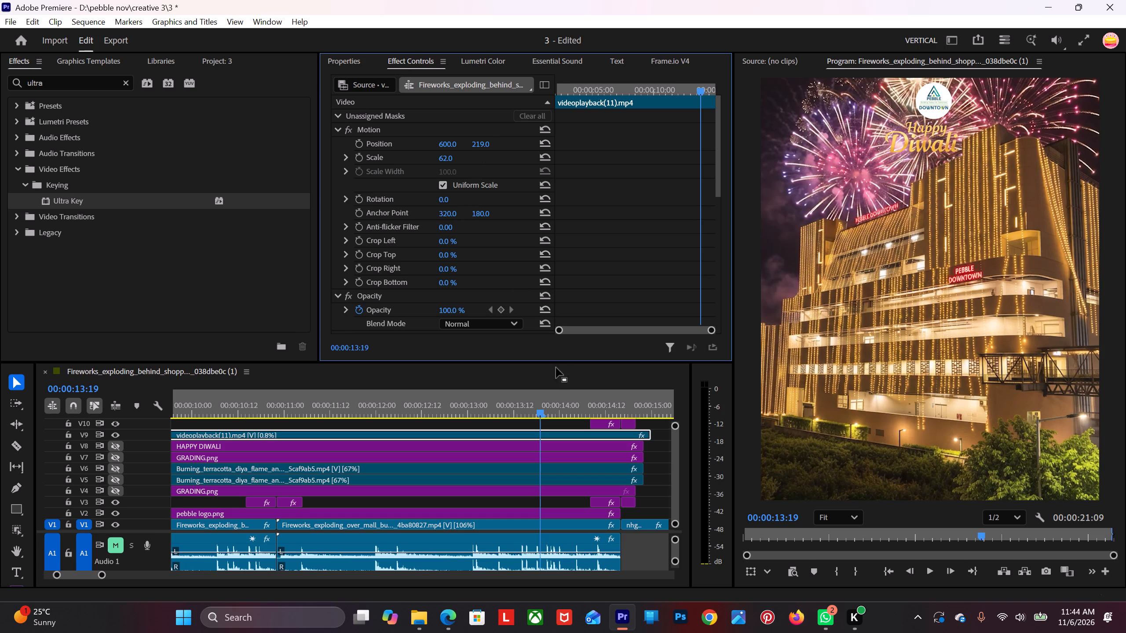
Set the vertical Position of the first text animation segment on V9 to 219 to match the slowed segment.
left_click_drag(540, 406, 32, 457)
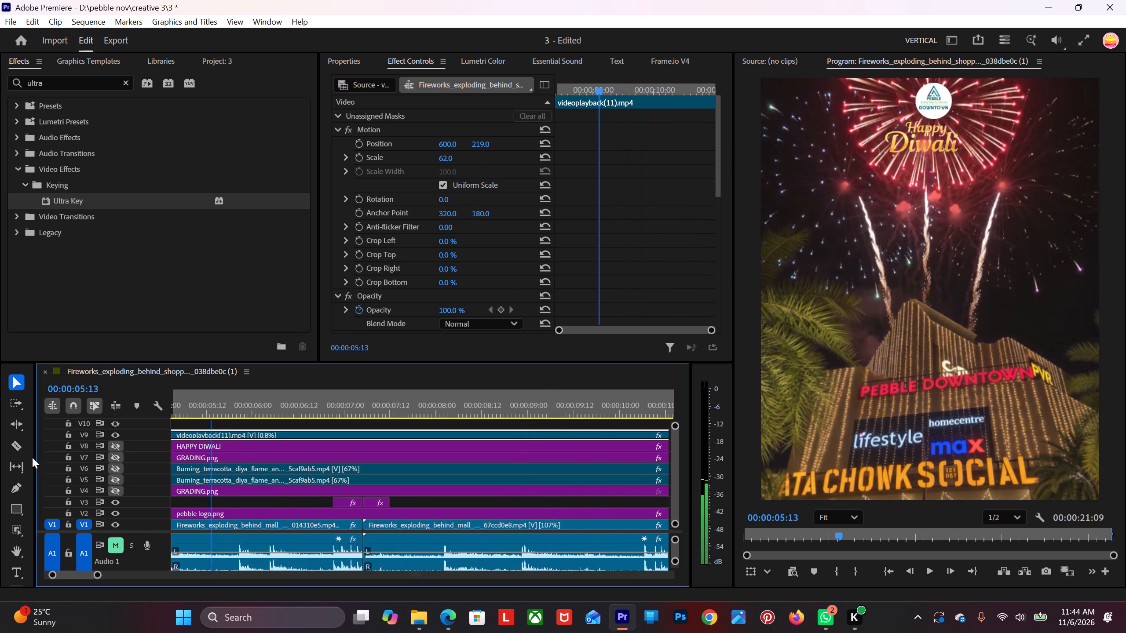
left_click_drag(32, 457, 153, 458)
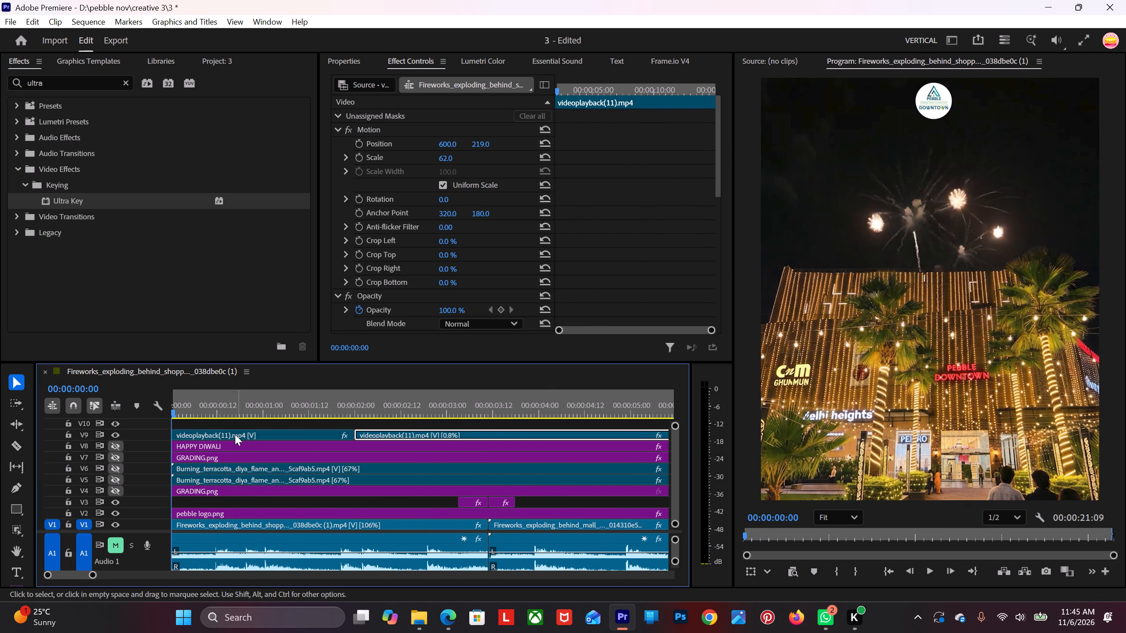
left_click(235, 434)
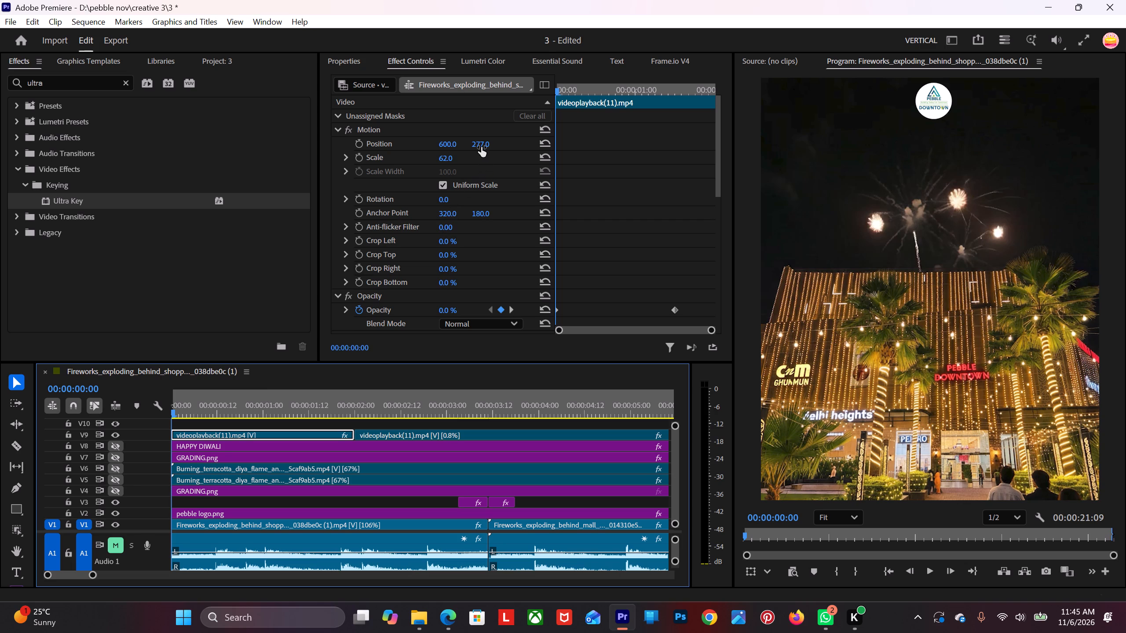
left_click(481, 147)
type("219")
key("Return")
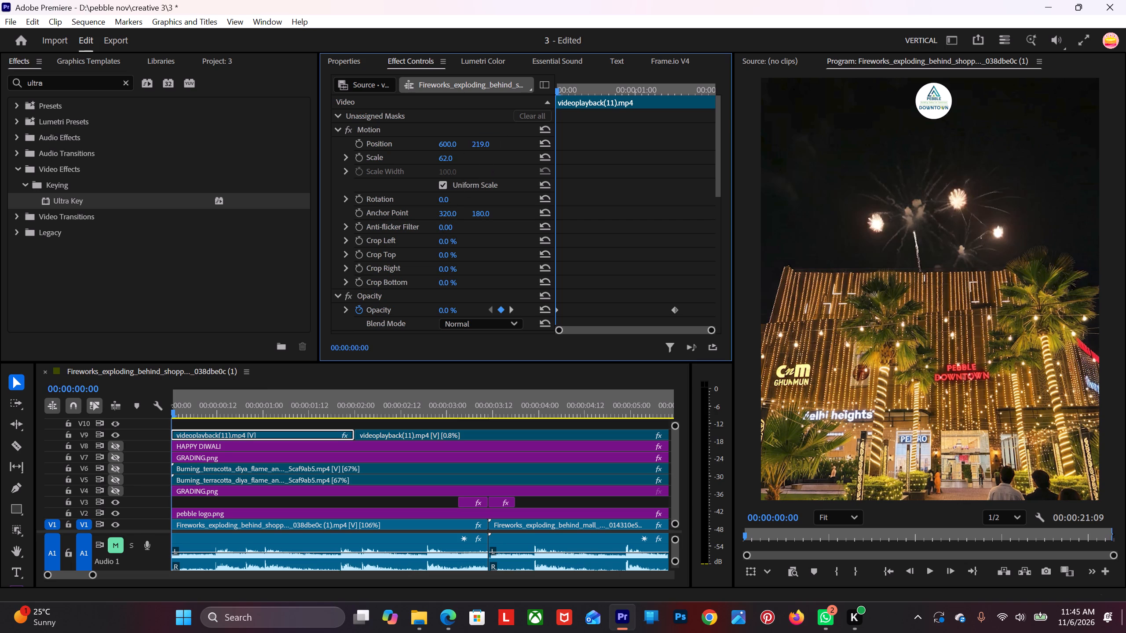
Play back the sequence's opening from 00:00:00:00 to check the repositioned text during its fade-in.
key("space")
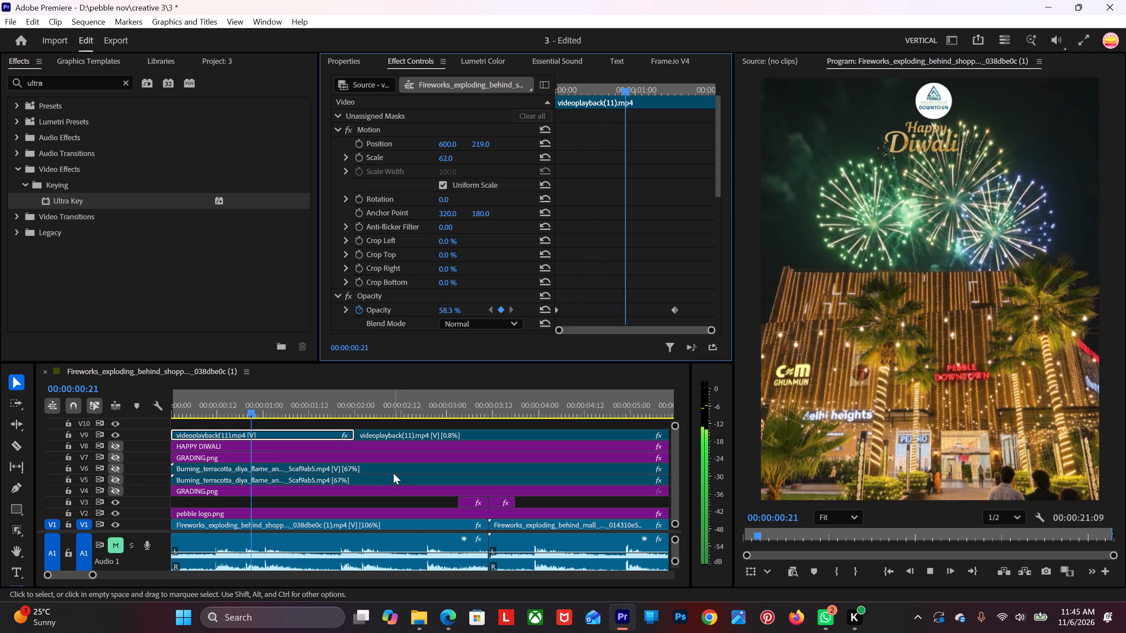
key("space")
left_click_drag(278, 407, 100, 450)
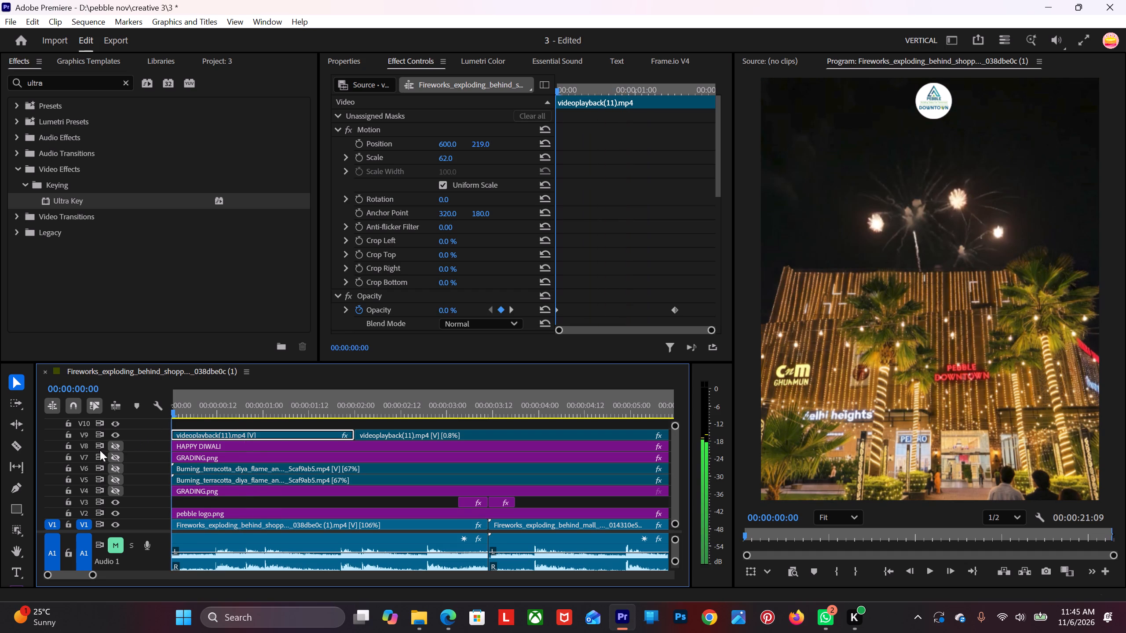
left_click_drag(100, 450, 96, 451)
key("space")
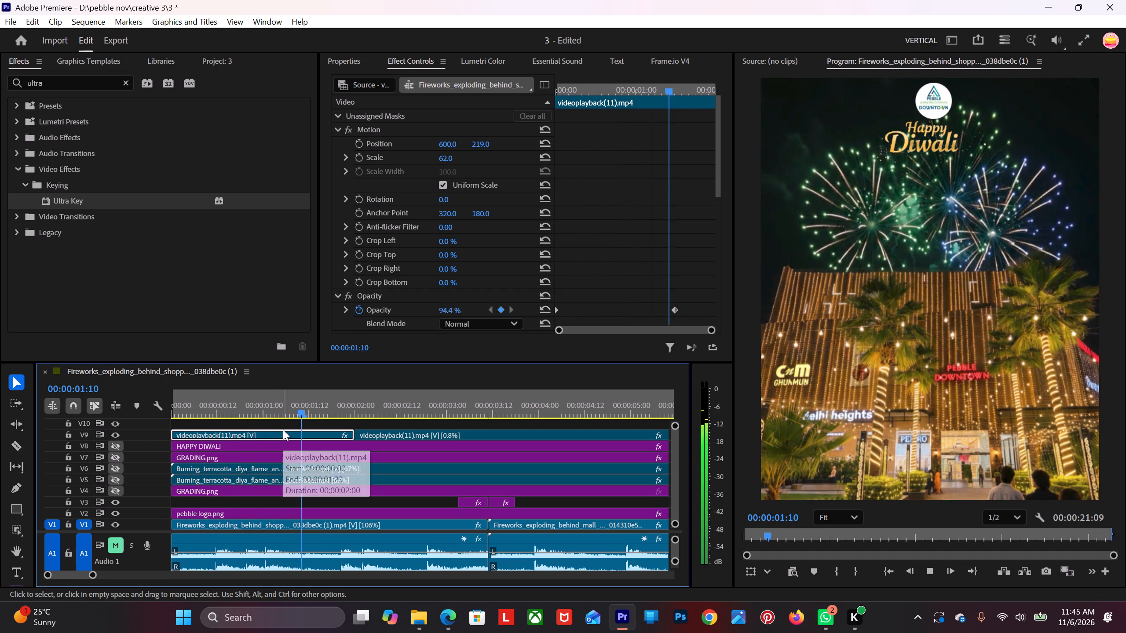
key("space")
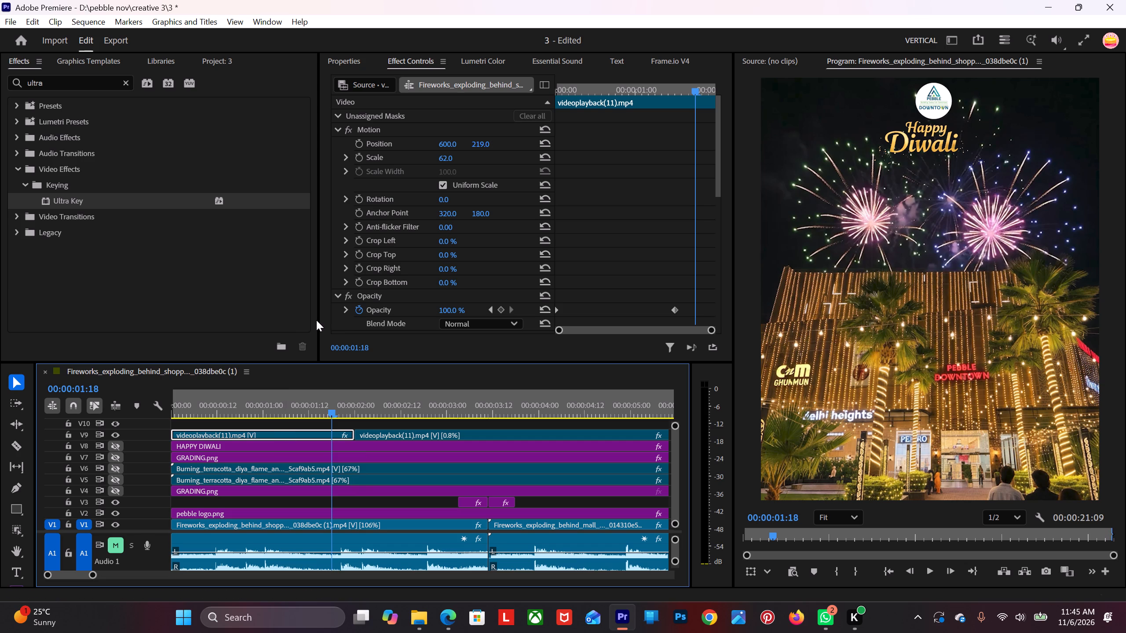
Trim the ends of the GRADING.png clip on V7 and the burning diya clips on V6 and V5 to 00:00:14:16.
scroll(363, 461, "down", 6, "alt")
scroll(364, 451, "up", 1, "alt")
scroll(364, 451, "down", 3, "alt")
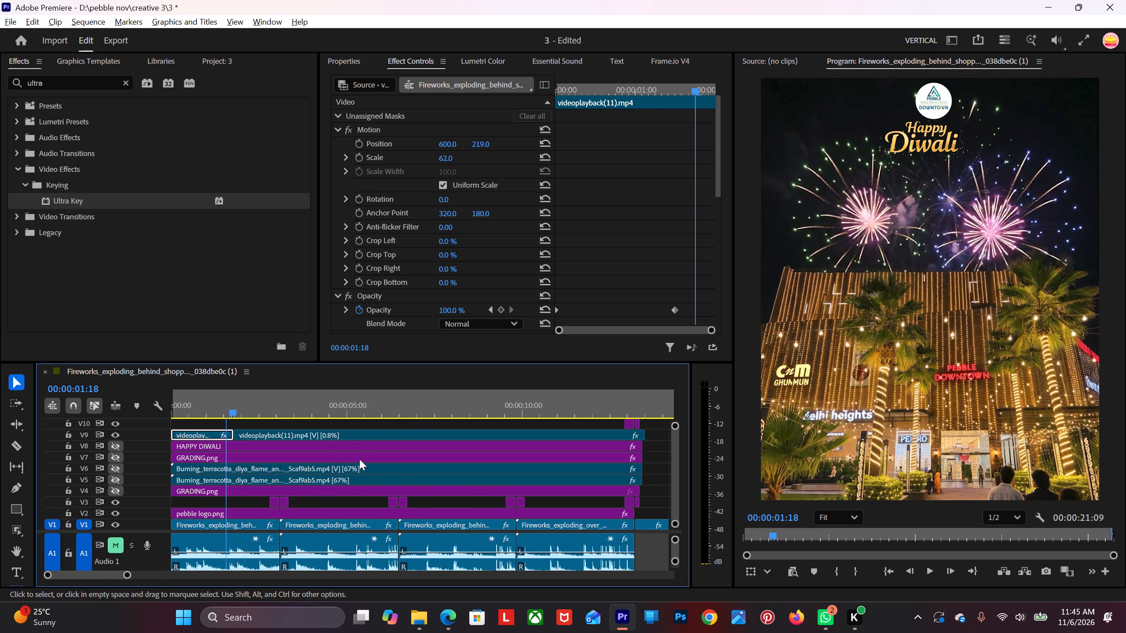
scroll(359, 459, "down", 5, "alt")
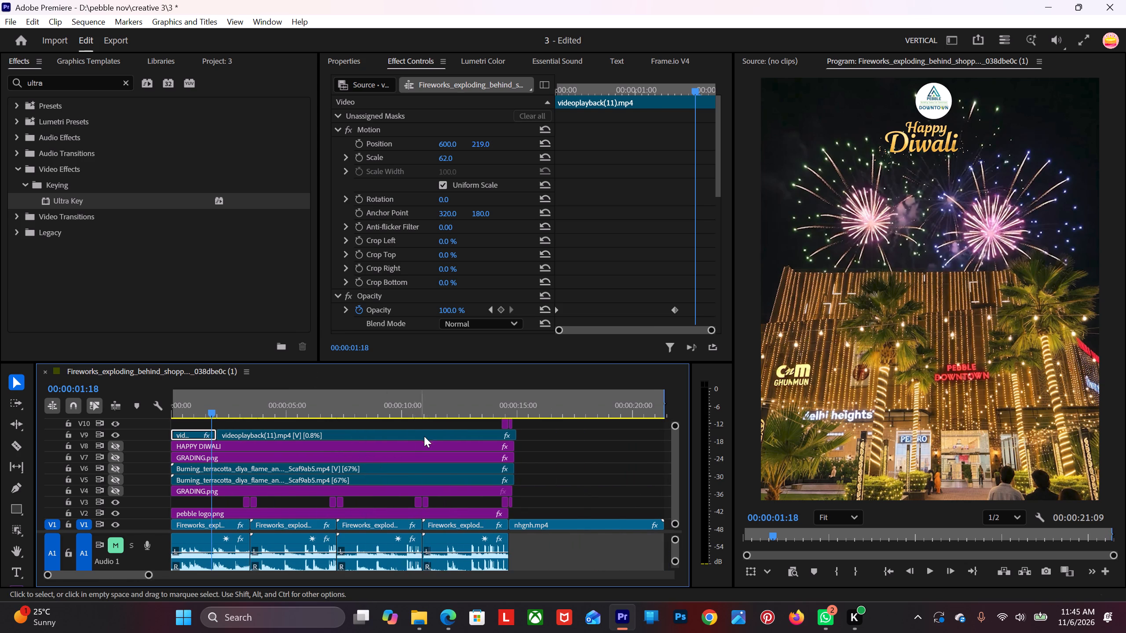
scroll(428, 433, "up", 13, "alt")
scroll(433, 429, "down", 18)
scroll(395, 432, "up", 1)
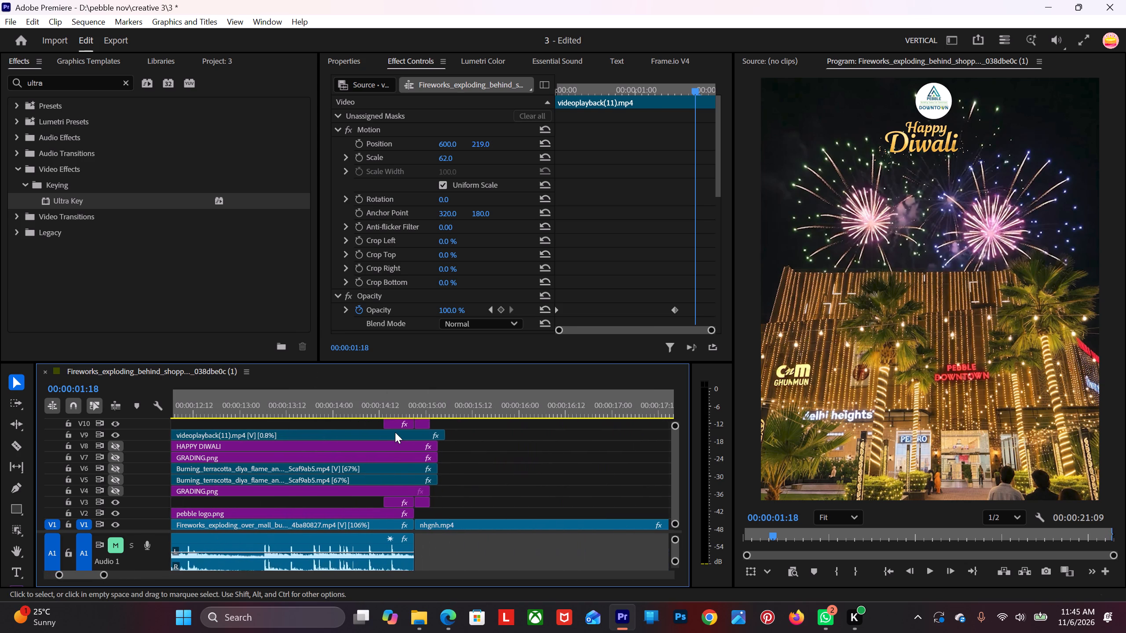
scroll(395, 432, "down", 12, "alt")
scroll(385, 429, "up", 6, "alt")
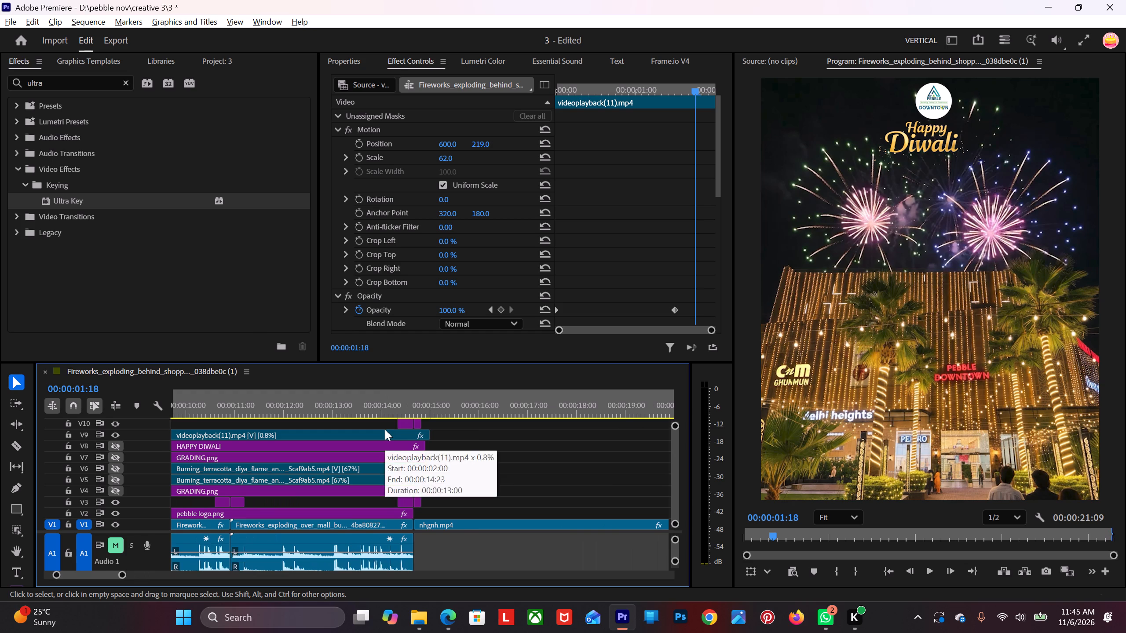
scroll(385, 429, "up", 7, "alt")
scroll(409, 431, "down", 5)
scroll(368, 432, "up", 6, "alt")
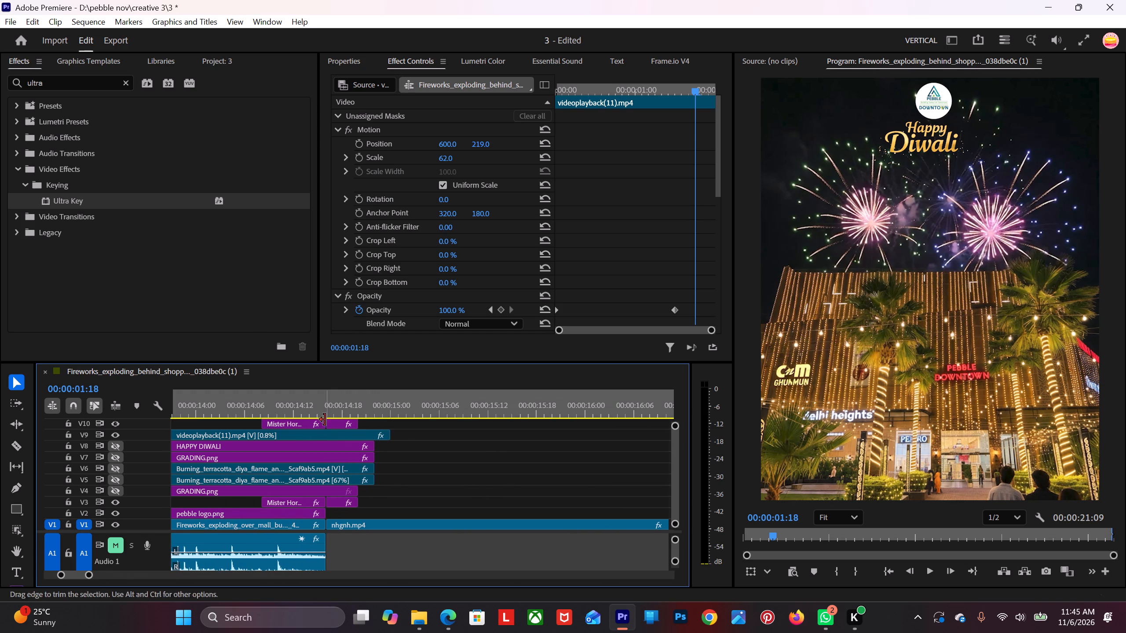
left_click_drag(304, 411, 324, 414)
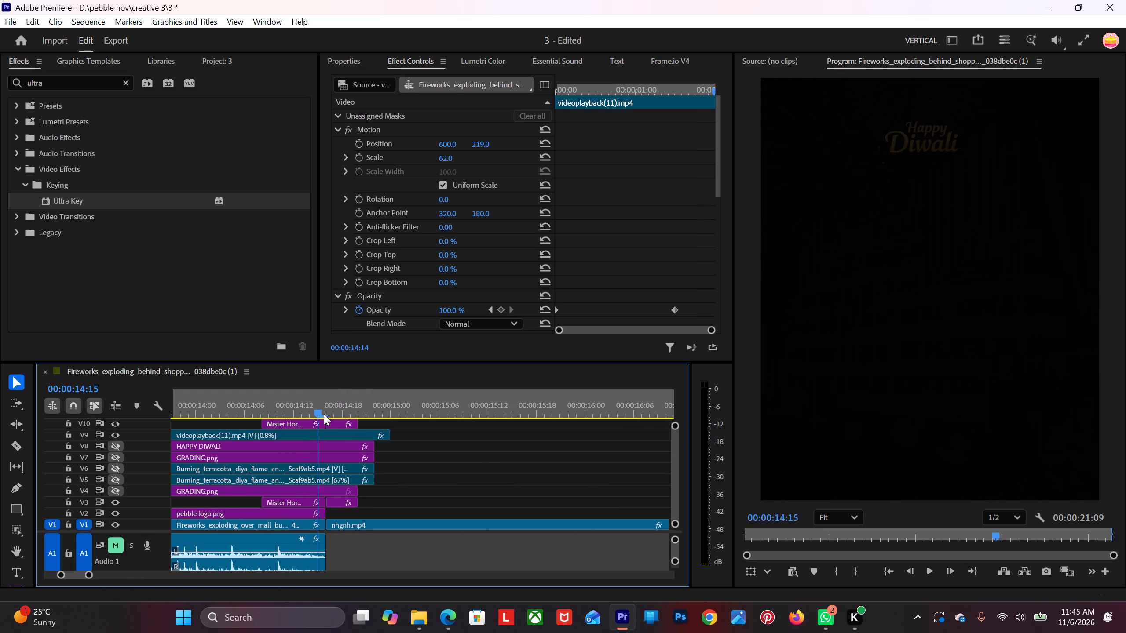
left_click_drag(324, 414, 329, 414)
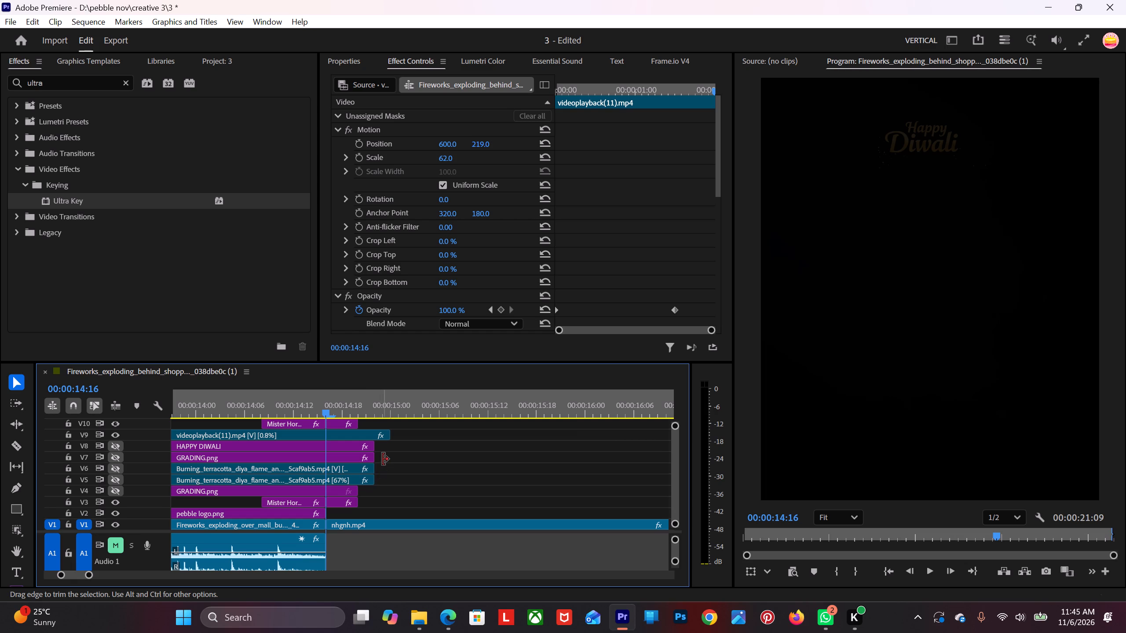
left_click_drag(385, 452, 364, 478)
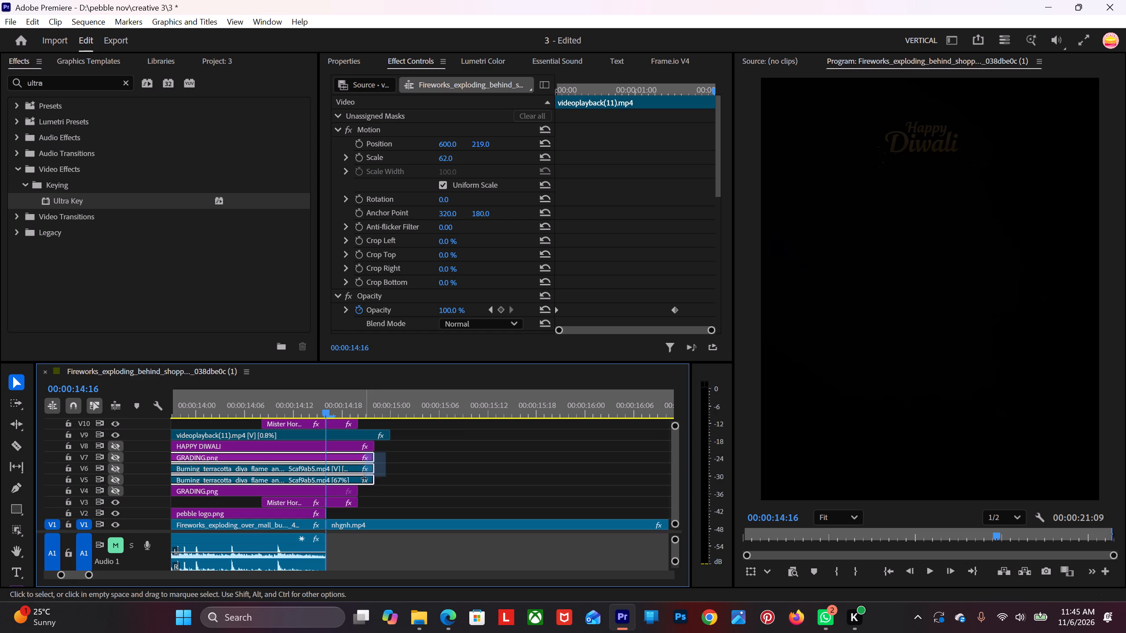
left_click_drag(364, 478, 366, 482)
left_click_drag(375, 478, 337, 476)
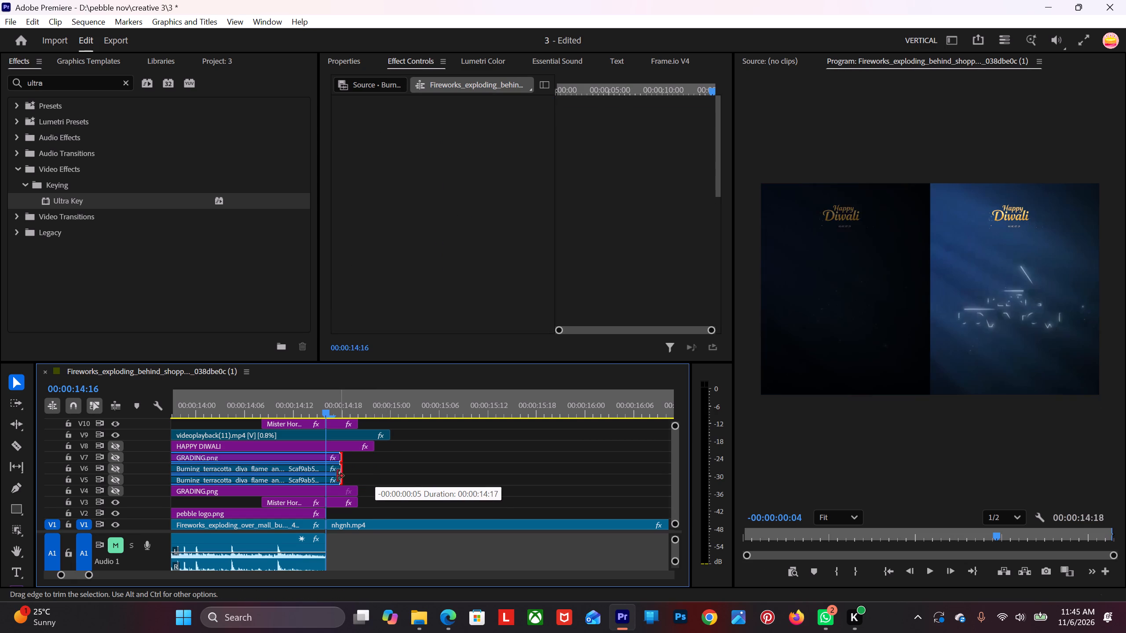
left_click_drag(337, 476, 329, 476)
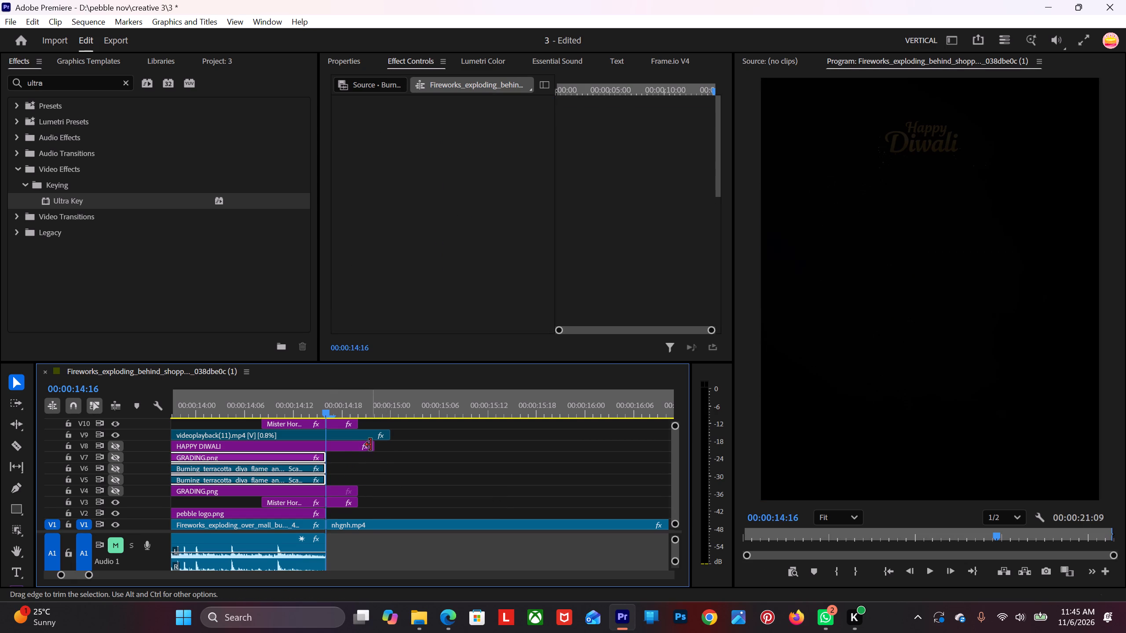
Trim the ends of the HAPPY DIWALI title on V8 and the slowed text animation on V9 to 00:00:14:16.
left_click_drag(372, 445, 332, 447)
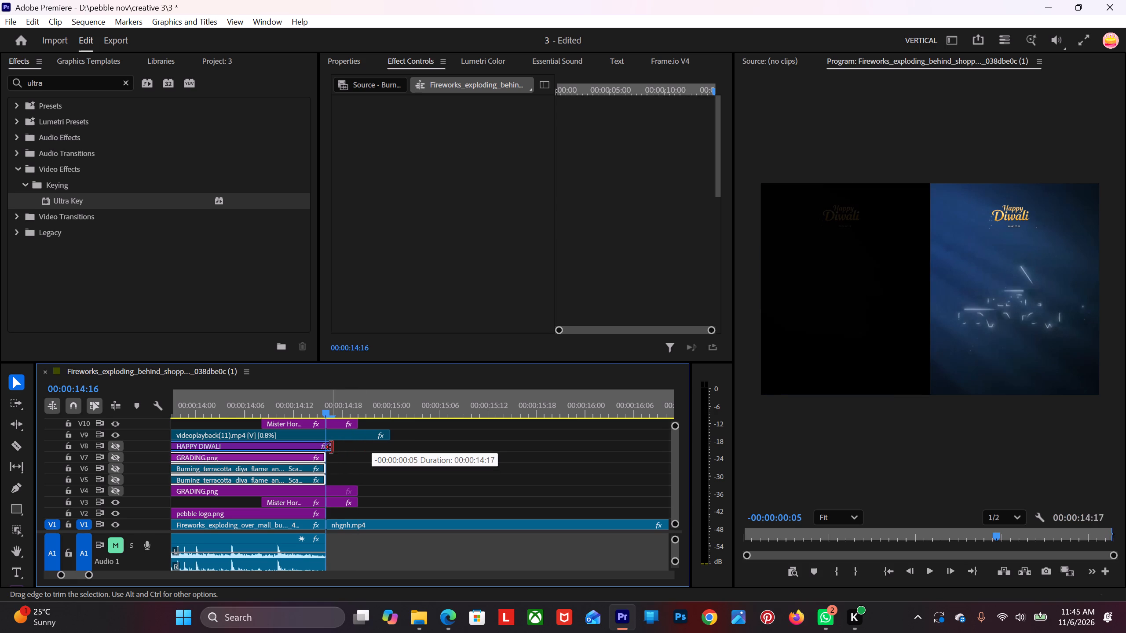
left_click_drag(332, 447, 327, 447)
left_click_drag(392, 438, 353, 440)
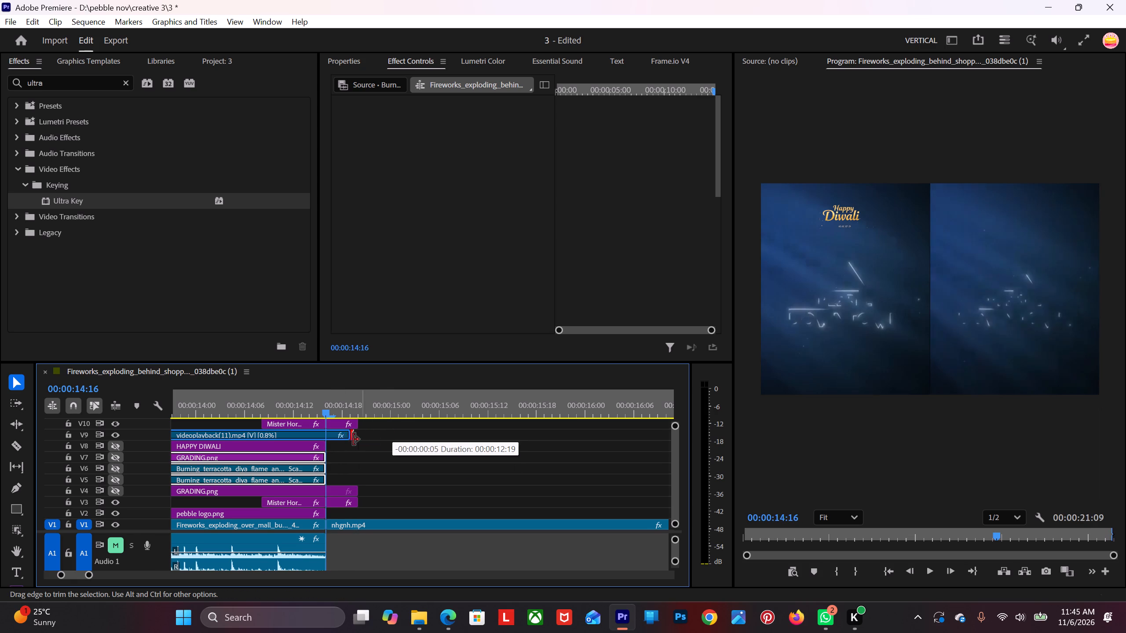
left_click_drag(353, 440, 327, 442)
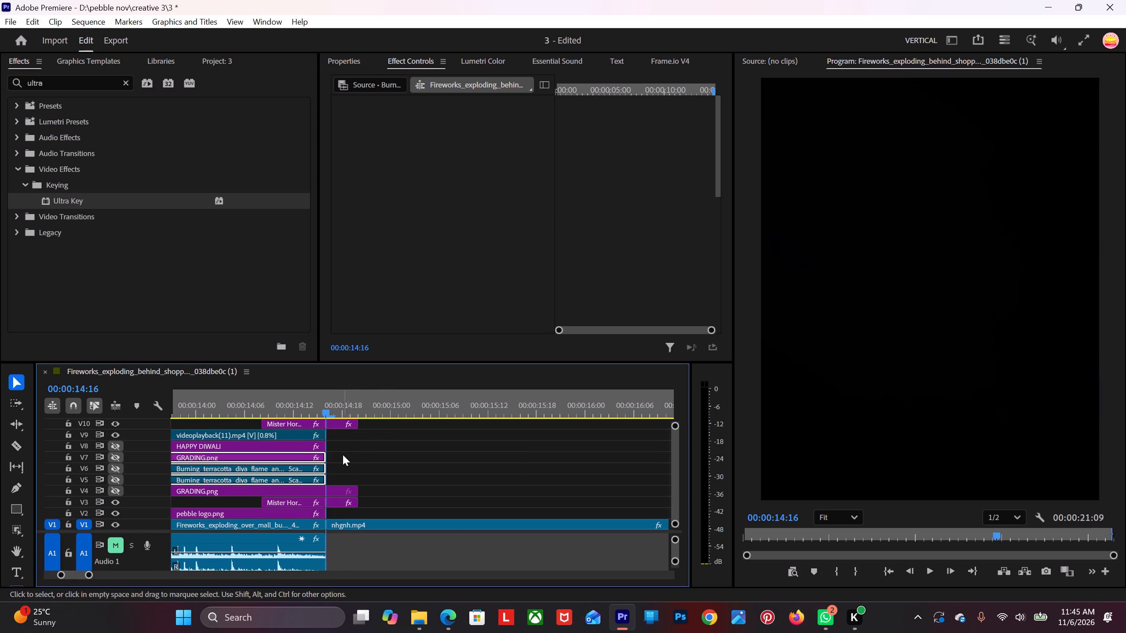
Open the export settings for the sequence and name the output file "diwali.".
scroll(343, 455, "down", 5)
scroll(340, 455, "up", 8)
scroll(343, 455, "down", 11, "alt")
scroll(349, 454, "up", 10)
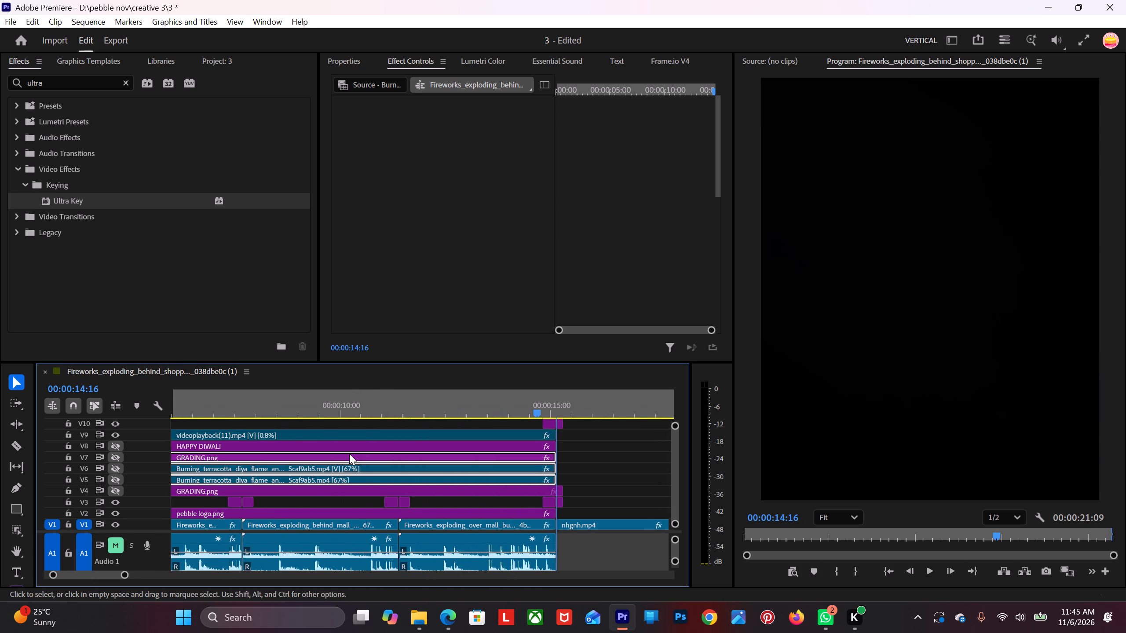
scroll(349, 454, "up", 5)
scroll(349, 454, "down", 12, "alt")
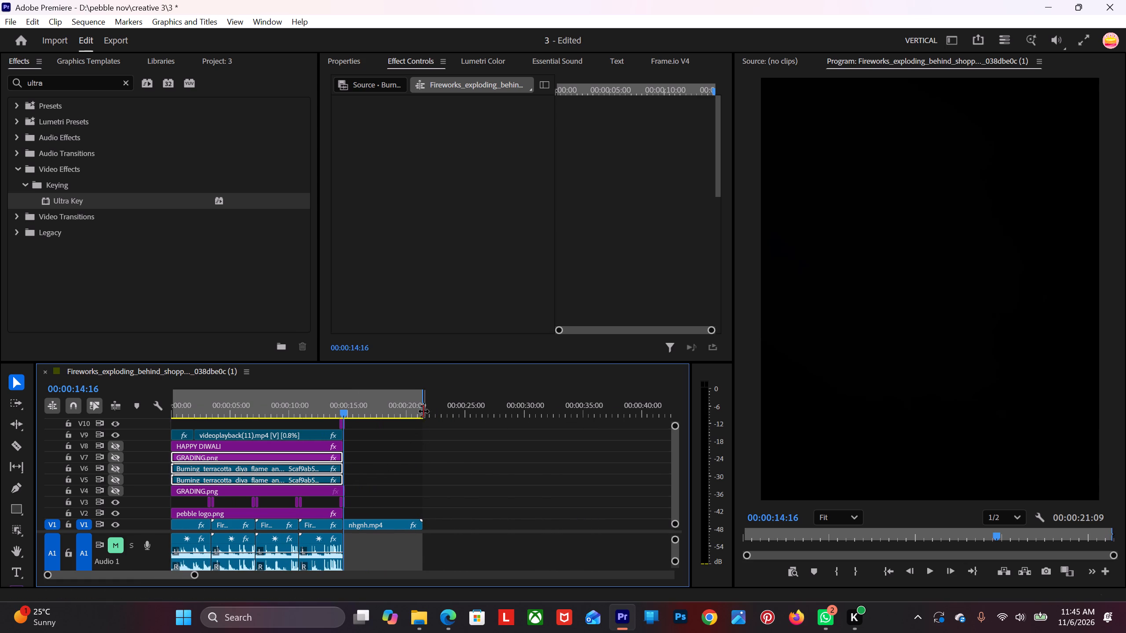
scroll(349, 455, "up", 7)
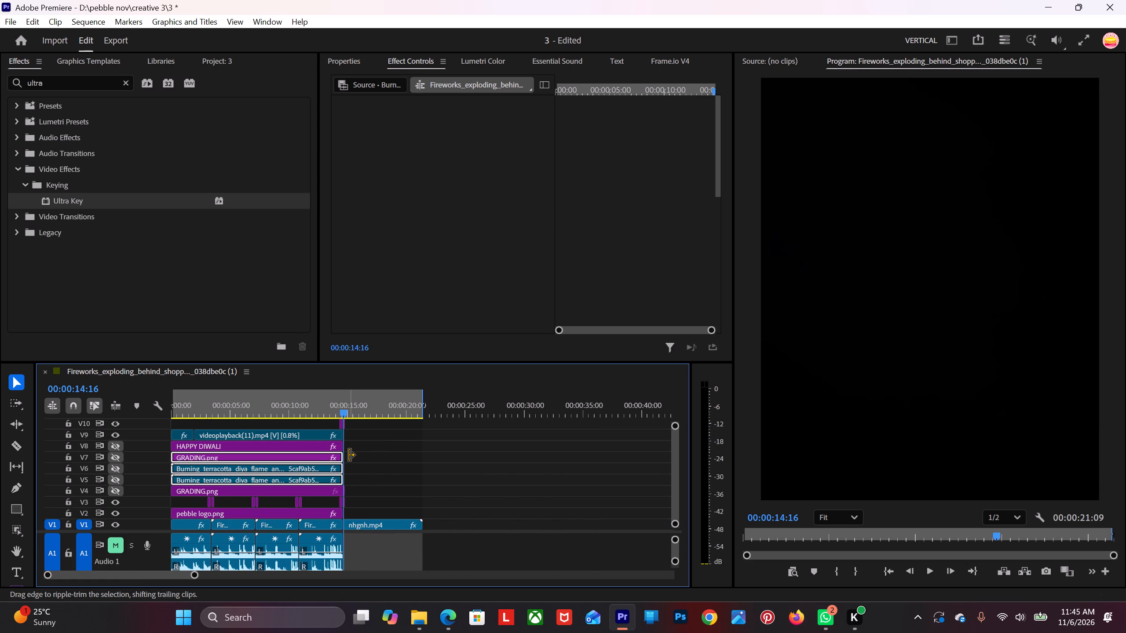
key("ctrl+m")
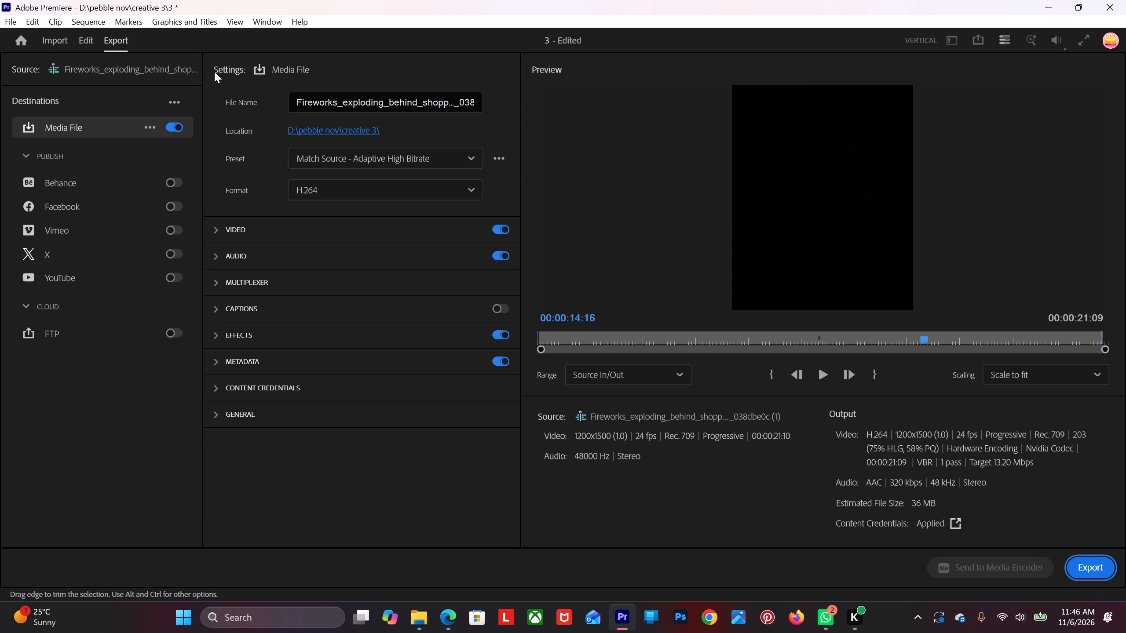
left_click_drag(298, 104, 520, 118)
type("diwalo")
key("space")
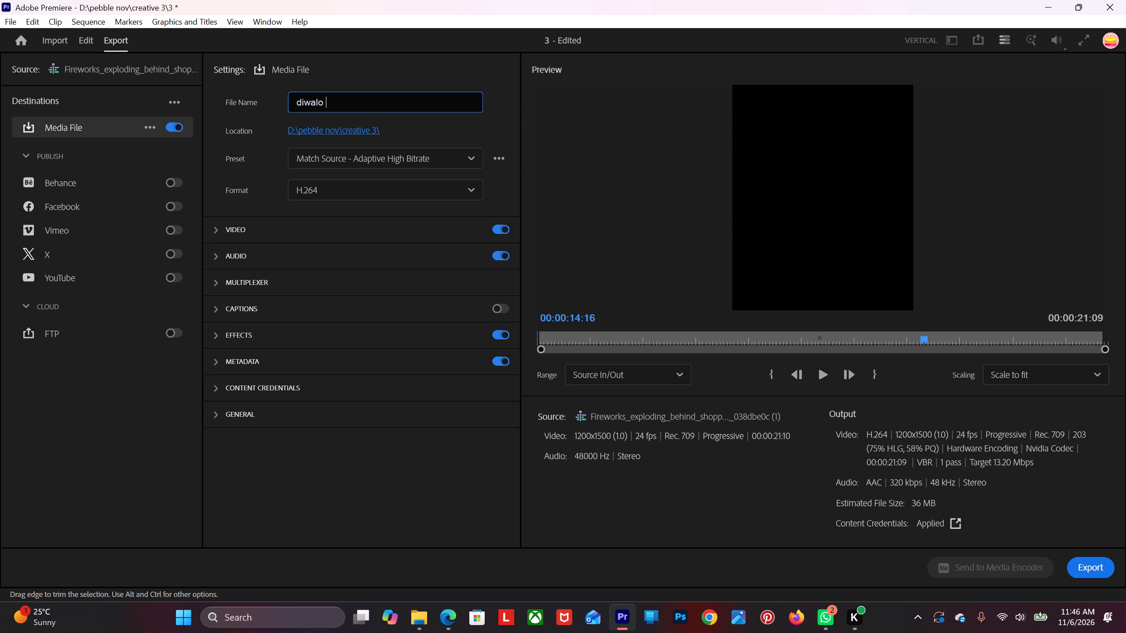
key("BackSpace")
key("BackSpace")
type("i.")
Choose Source In/Out as the export range and export the video to the creative 3 folder.
left_click(638, 380)
left_click(633, 417)
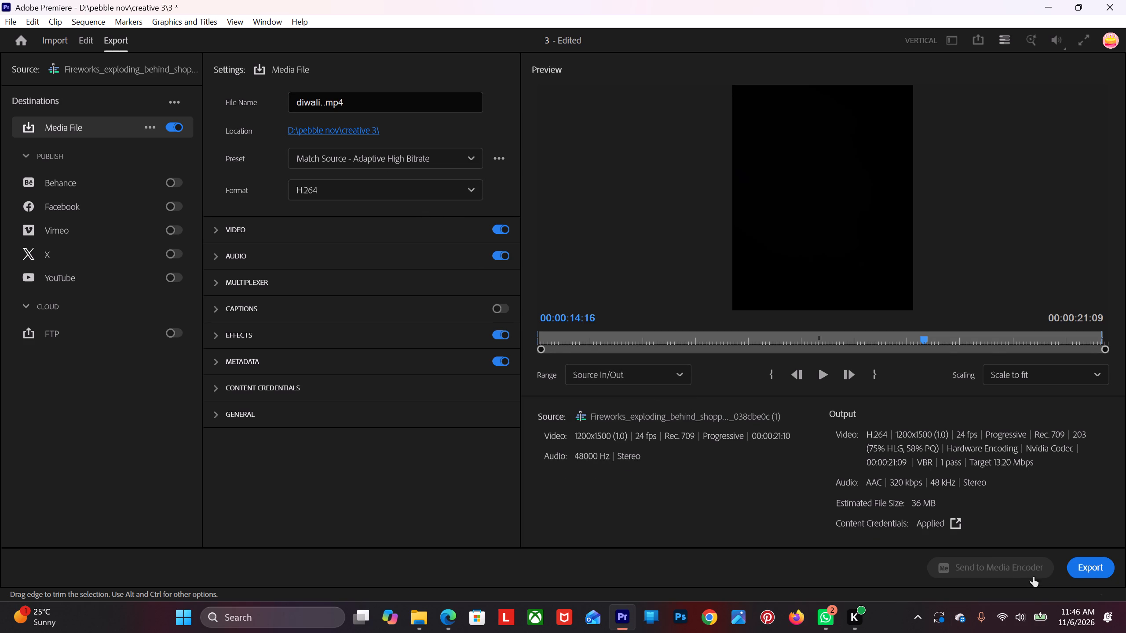
left_click(1092, 569)
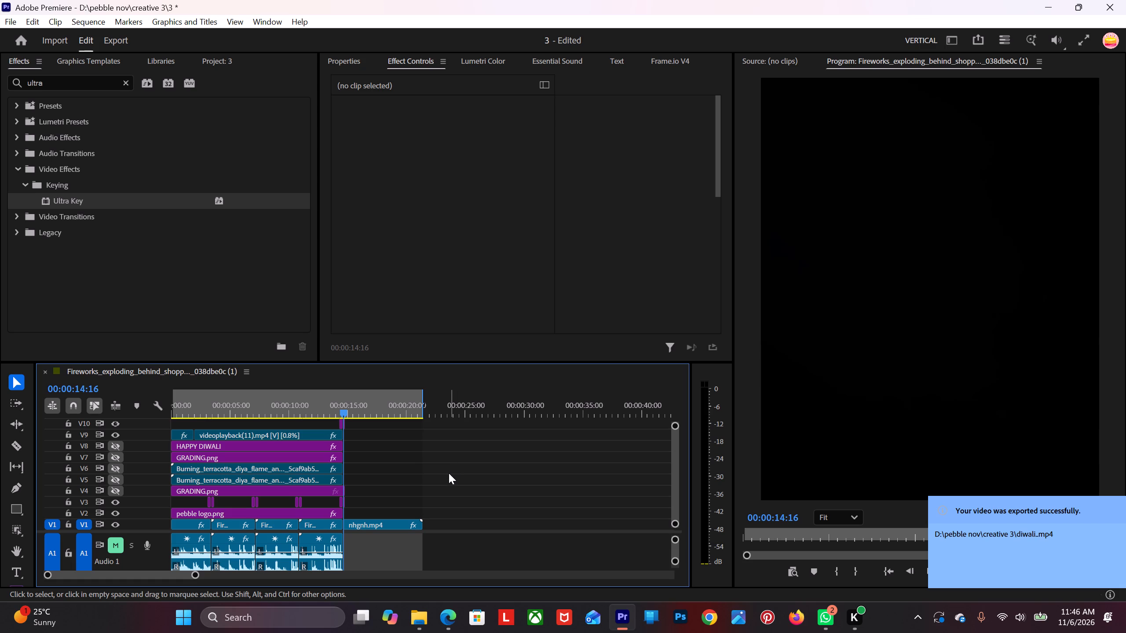
Save the project.
key("ctrl+s")
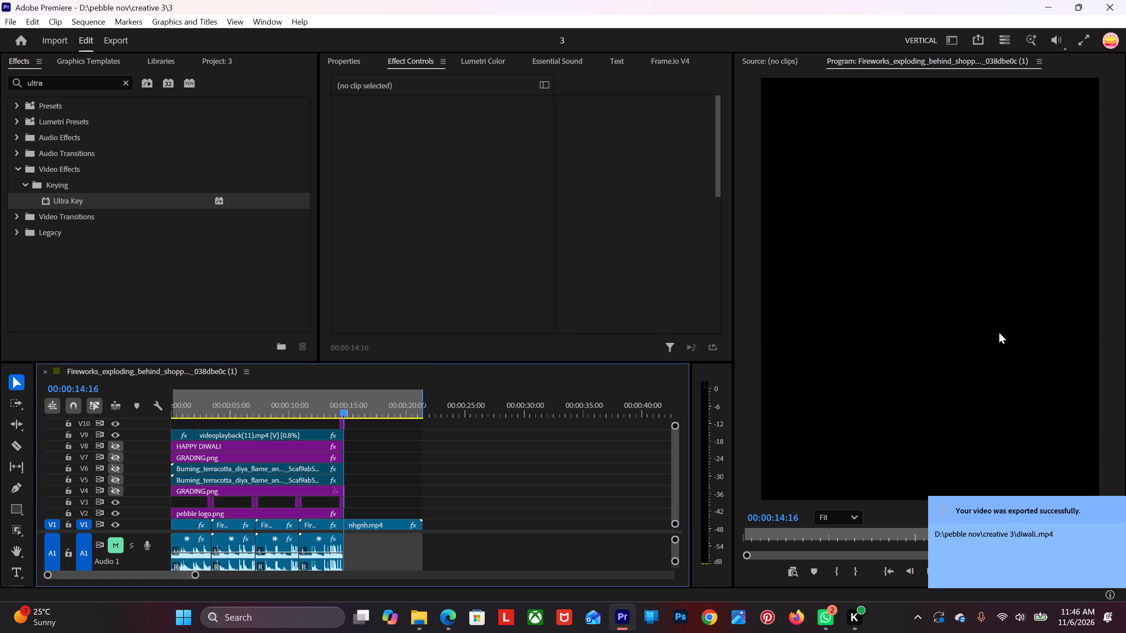
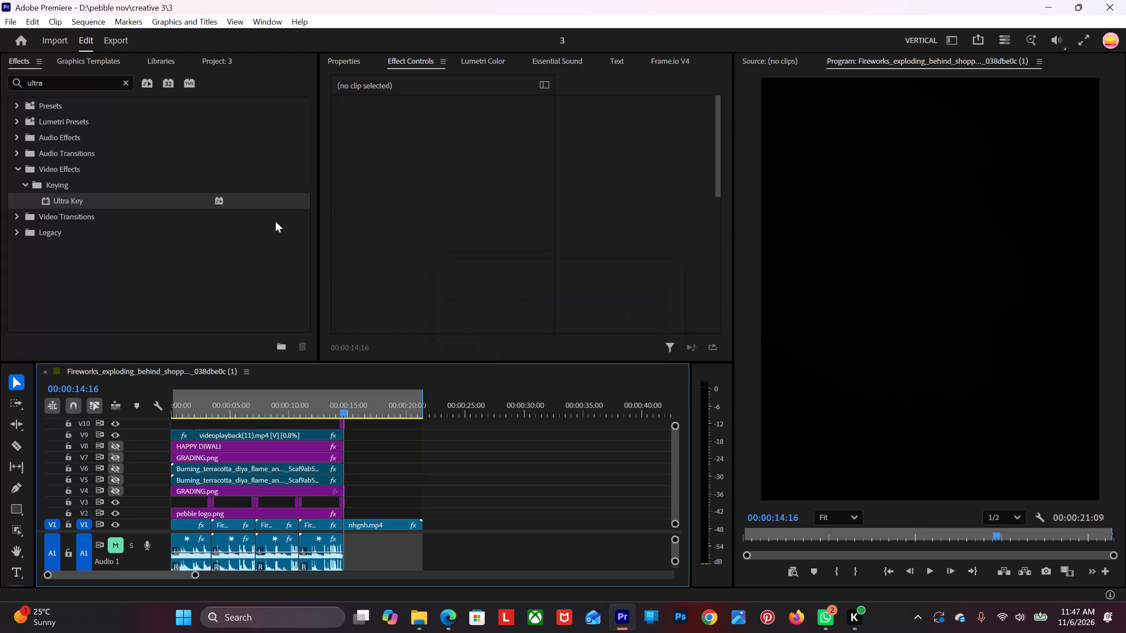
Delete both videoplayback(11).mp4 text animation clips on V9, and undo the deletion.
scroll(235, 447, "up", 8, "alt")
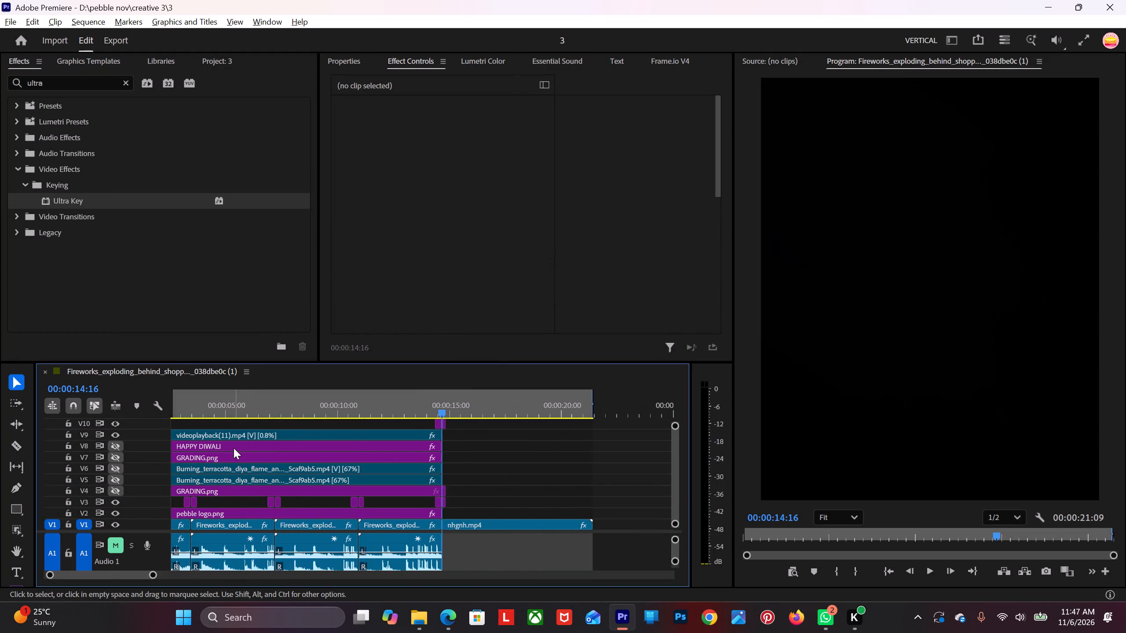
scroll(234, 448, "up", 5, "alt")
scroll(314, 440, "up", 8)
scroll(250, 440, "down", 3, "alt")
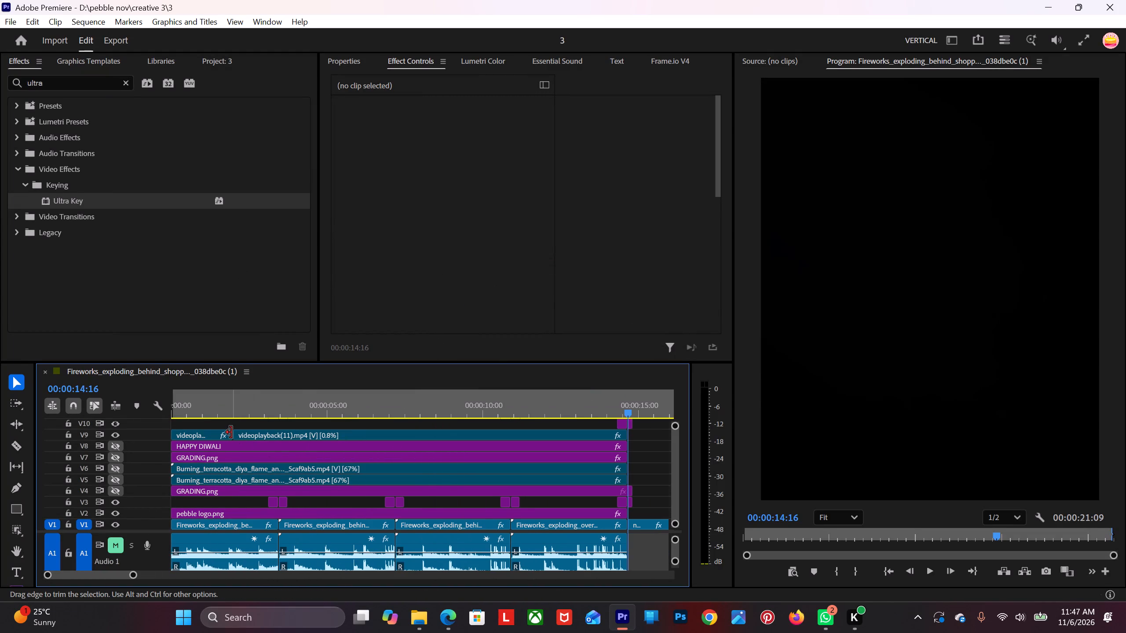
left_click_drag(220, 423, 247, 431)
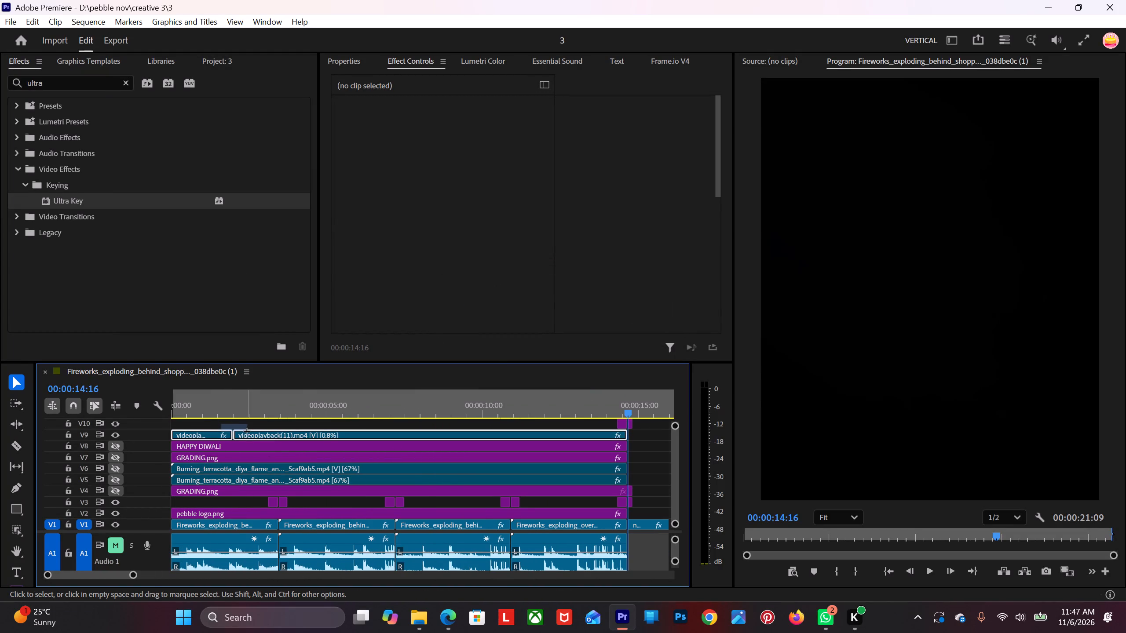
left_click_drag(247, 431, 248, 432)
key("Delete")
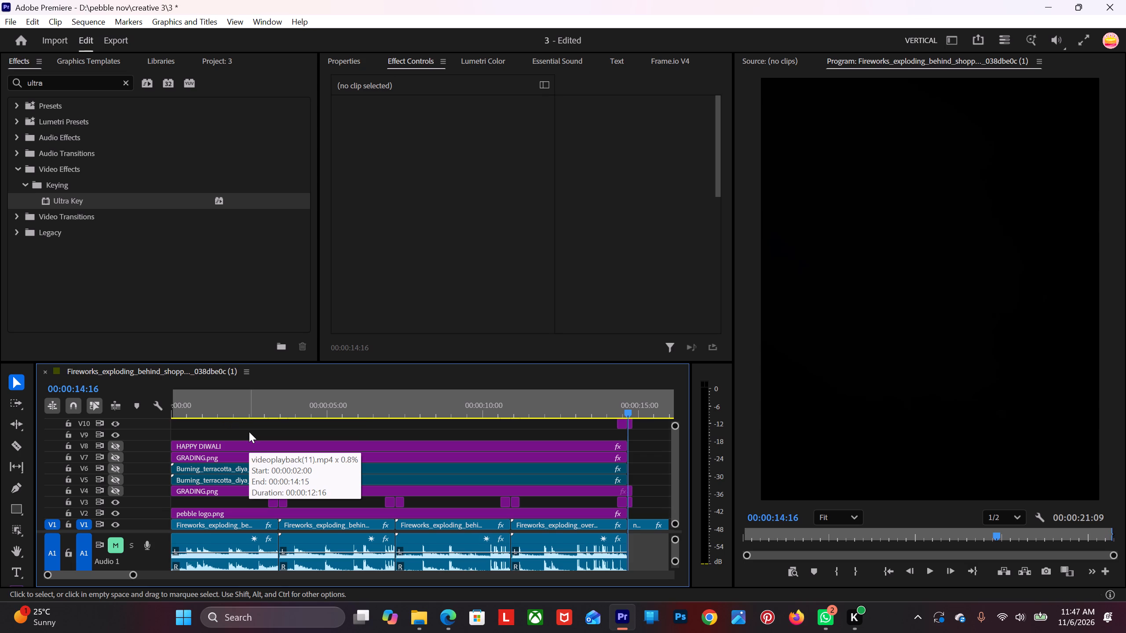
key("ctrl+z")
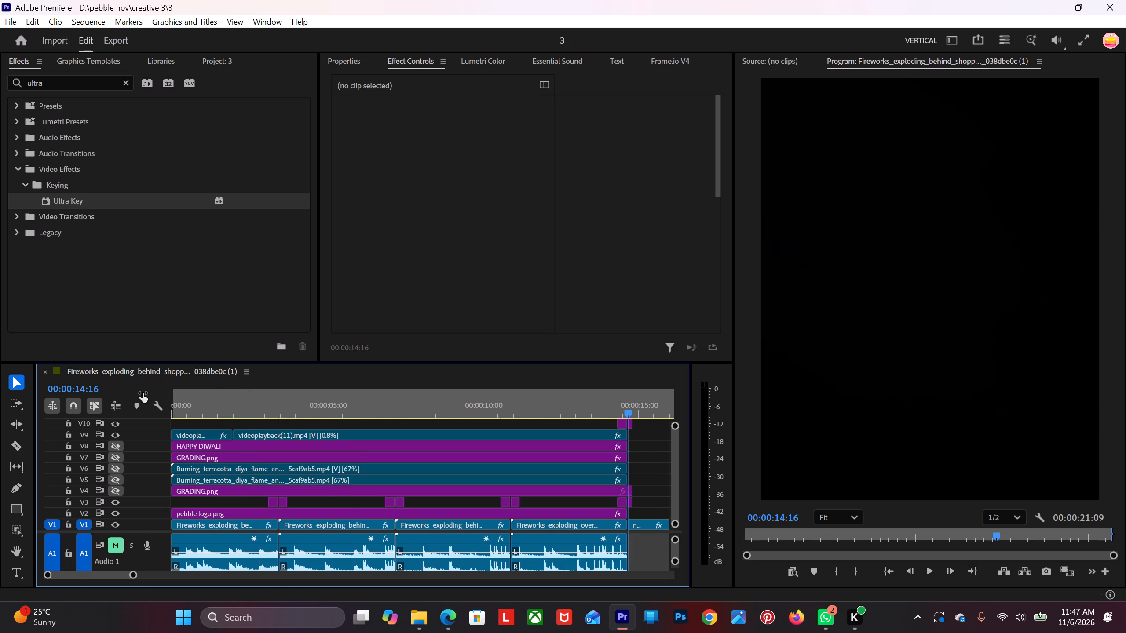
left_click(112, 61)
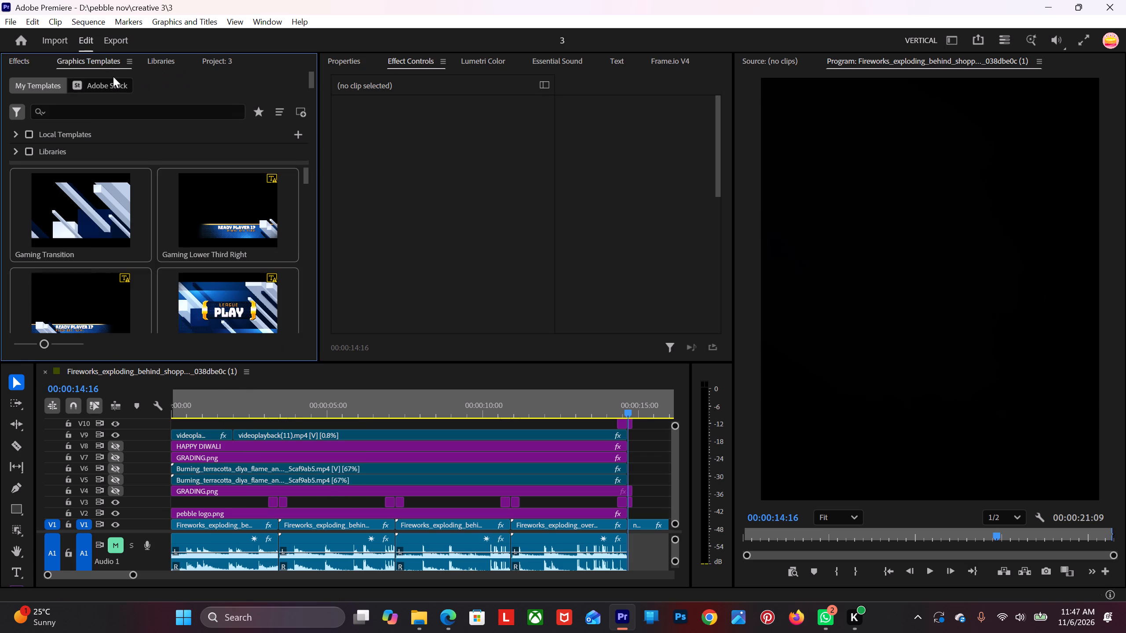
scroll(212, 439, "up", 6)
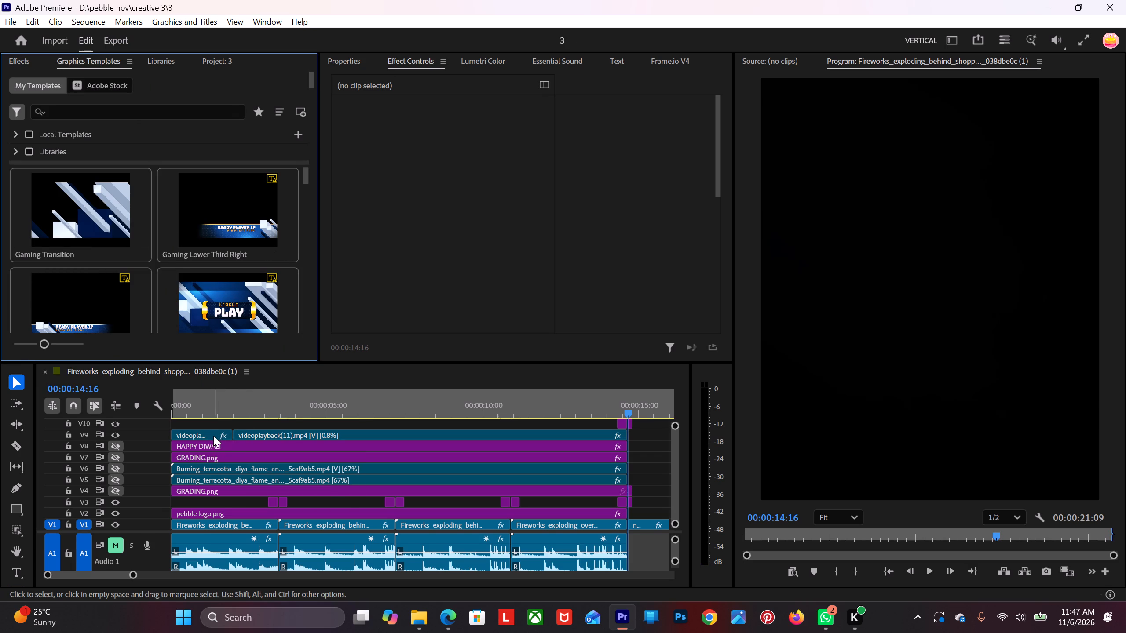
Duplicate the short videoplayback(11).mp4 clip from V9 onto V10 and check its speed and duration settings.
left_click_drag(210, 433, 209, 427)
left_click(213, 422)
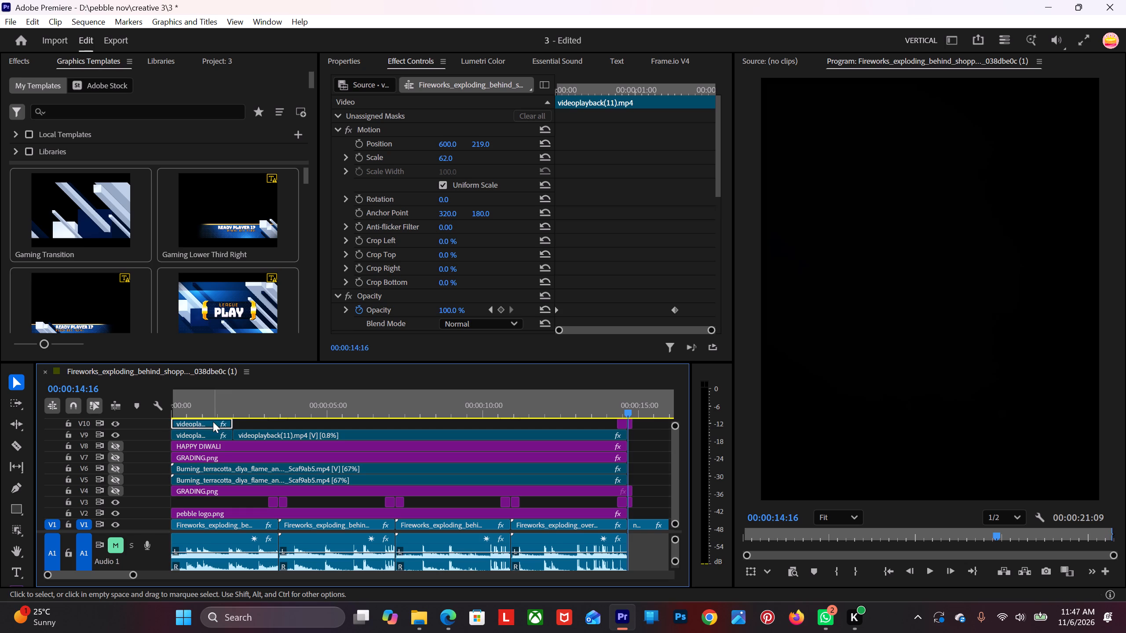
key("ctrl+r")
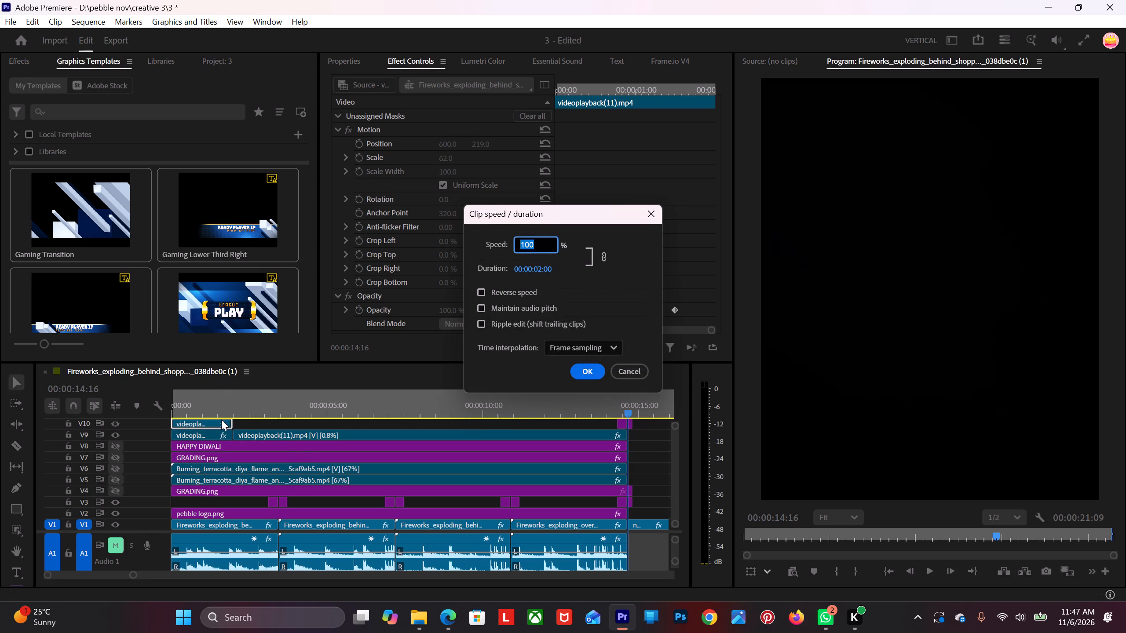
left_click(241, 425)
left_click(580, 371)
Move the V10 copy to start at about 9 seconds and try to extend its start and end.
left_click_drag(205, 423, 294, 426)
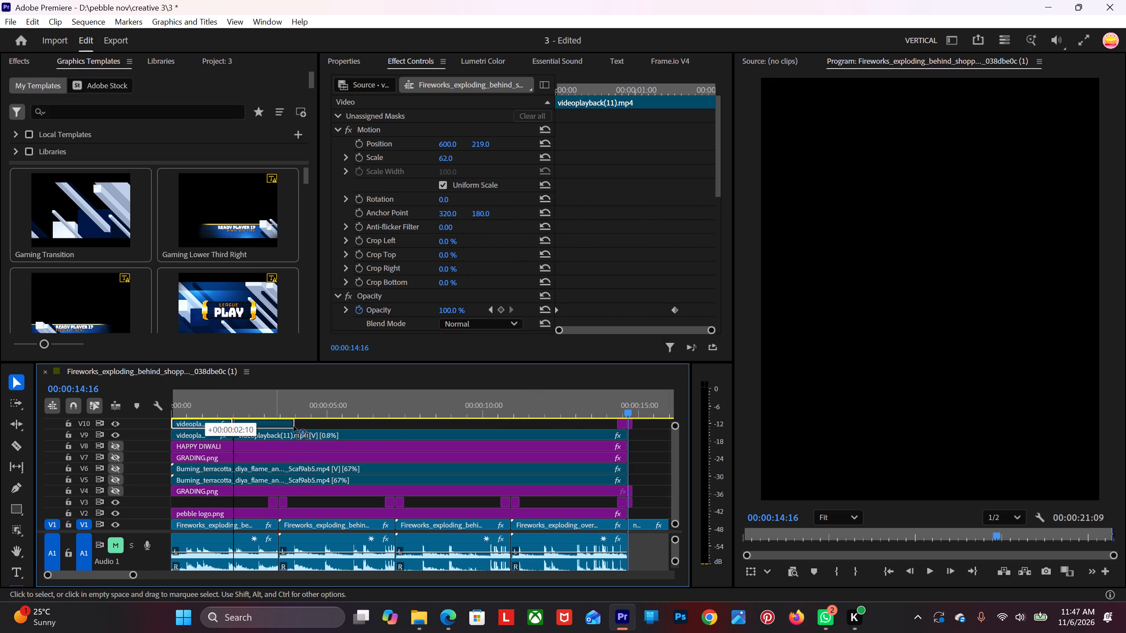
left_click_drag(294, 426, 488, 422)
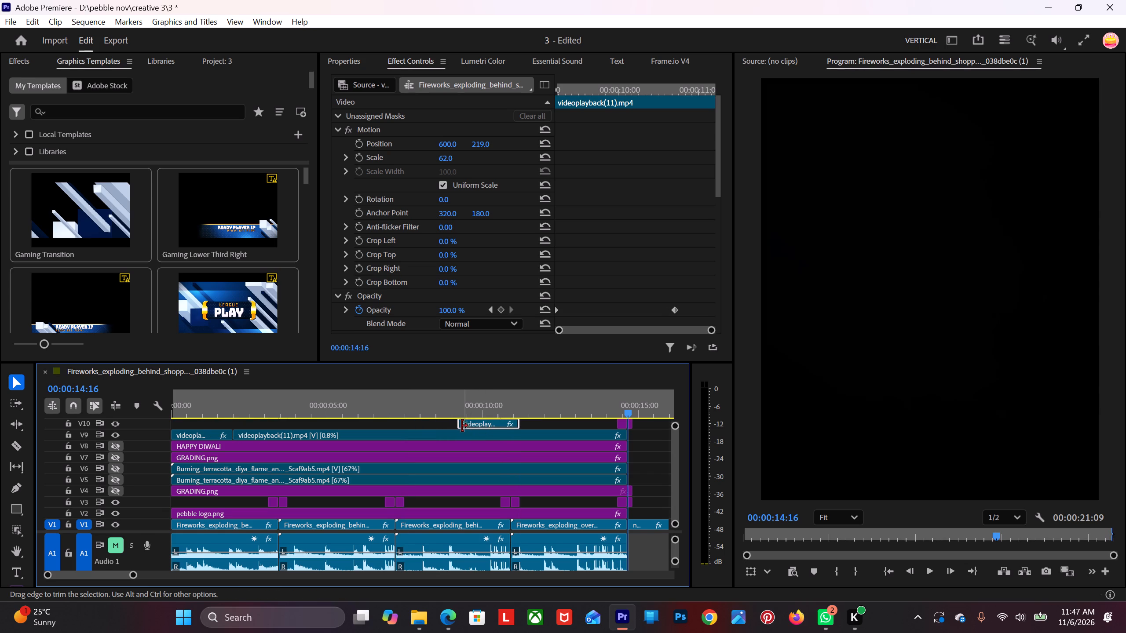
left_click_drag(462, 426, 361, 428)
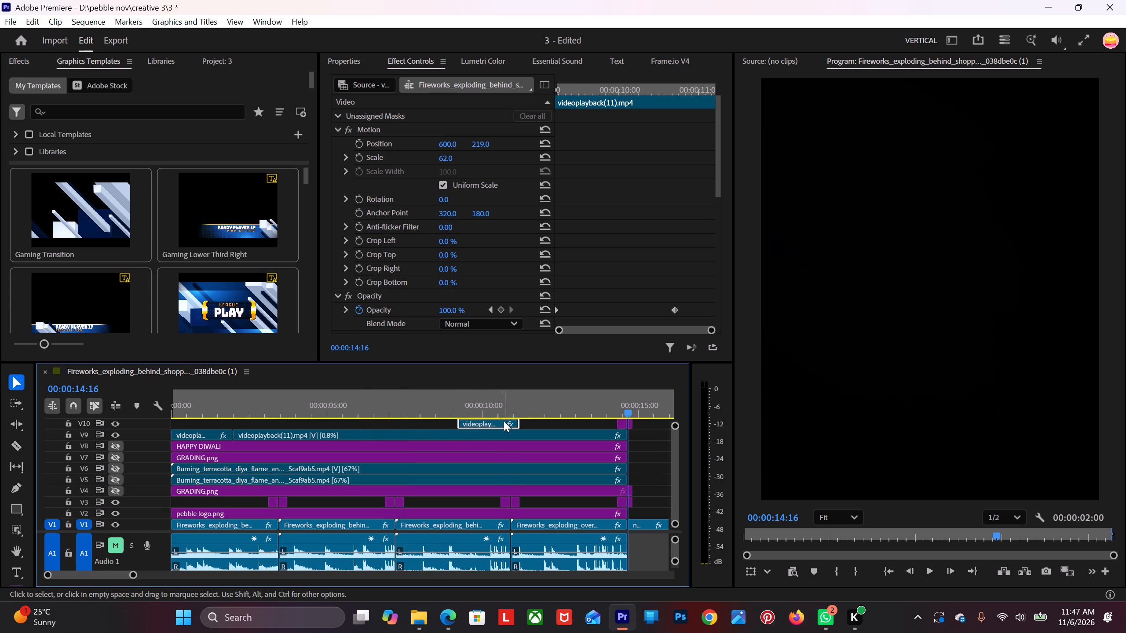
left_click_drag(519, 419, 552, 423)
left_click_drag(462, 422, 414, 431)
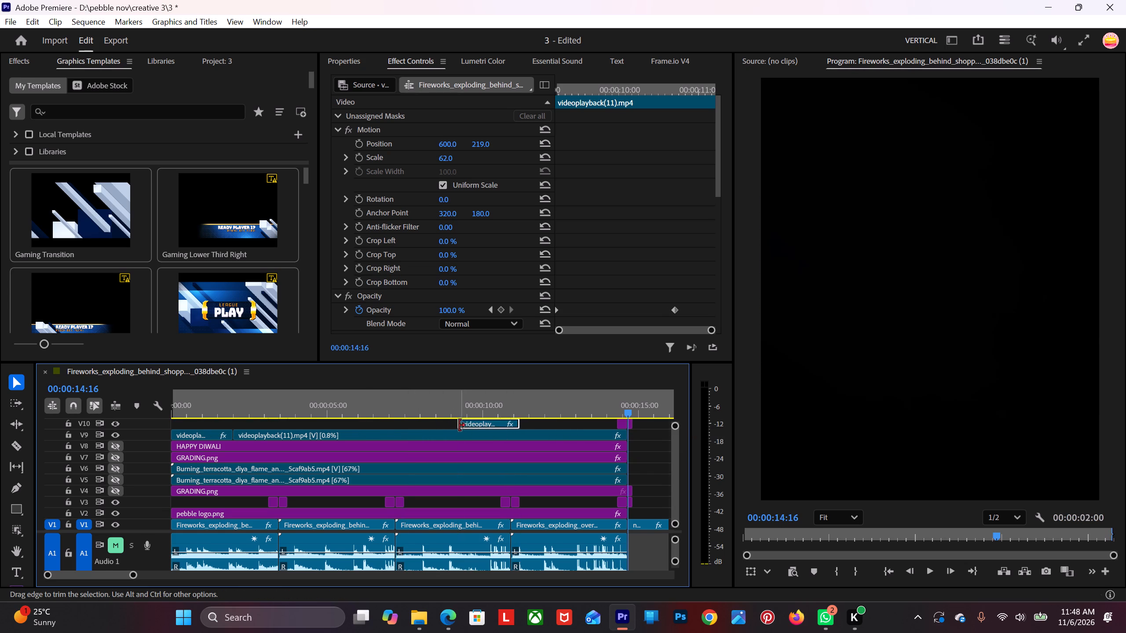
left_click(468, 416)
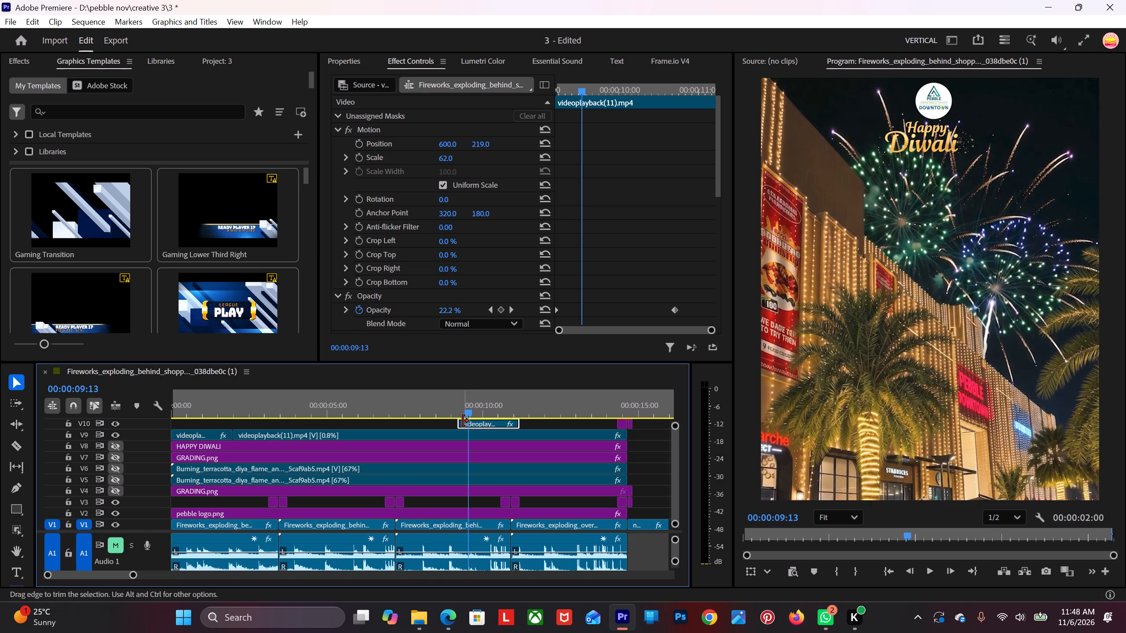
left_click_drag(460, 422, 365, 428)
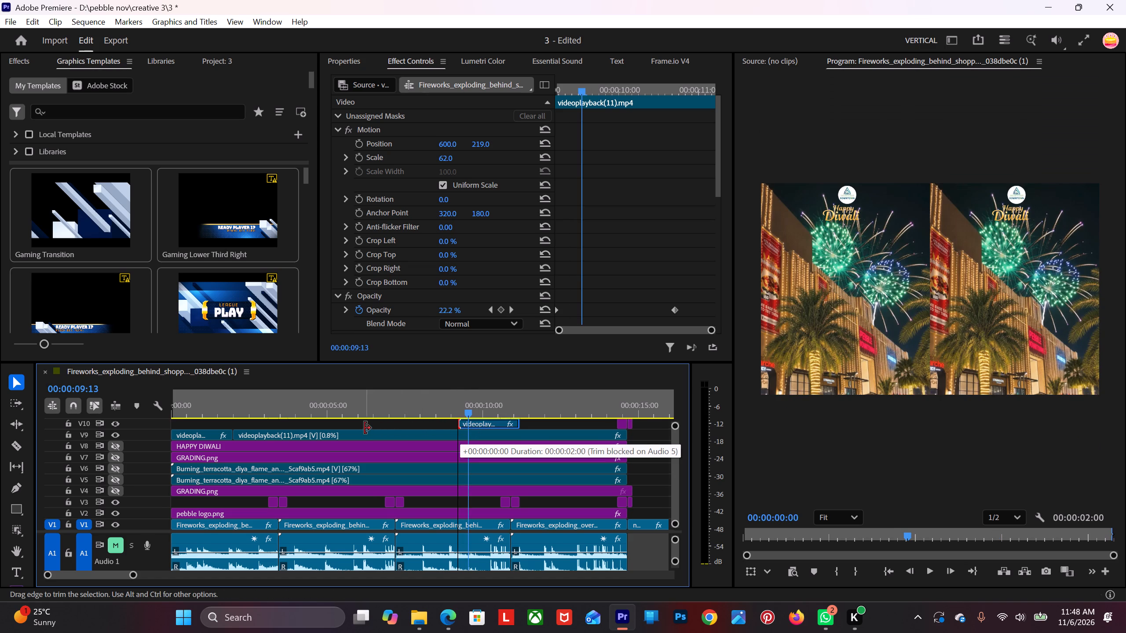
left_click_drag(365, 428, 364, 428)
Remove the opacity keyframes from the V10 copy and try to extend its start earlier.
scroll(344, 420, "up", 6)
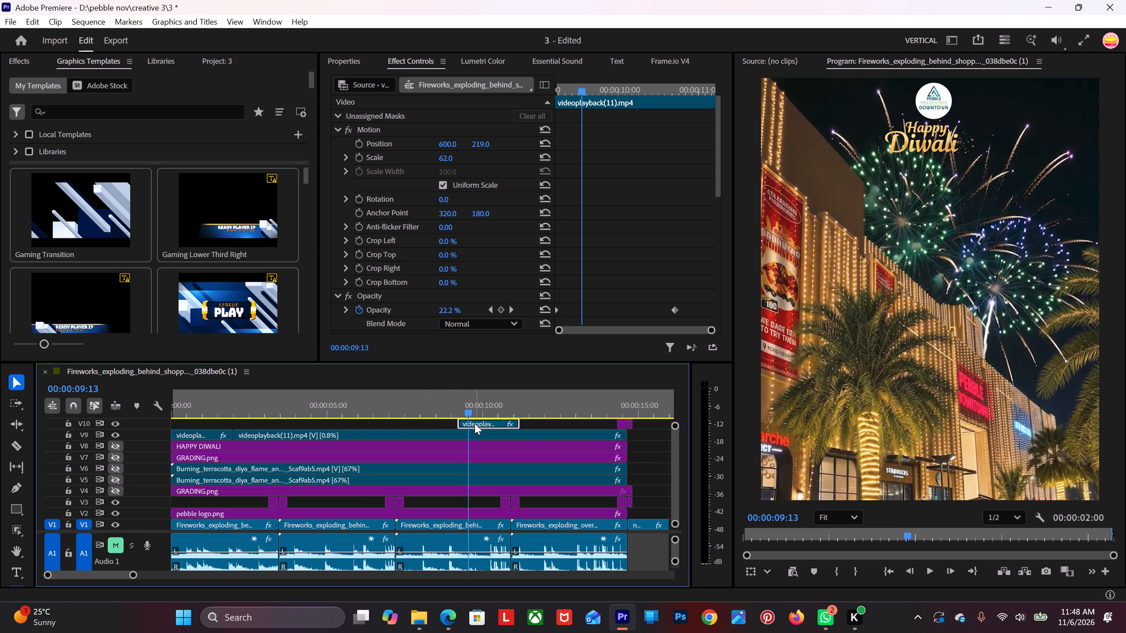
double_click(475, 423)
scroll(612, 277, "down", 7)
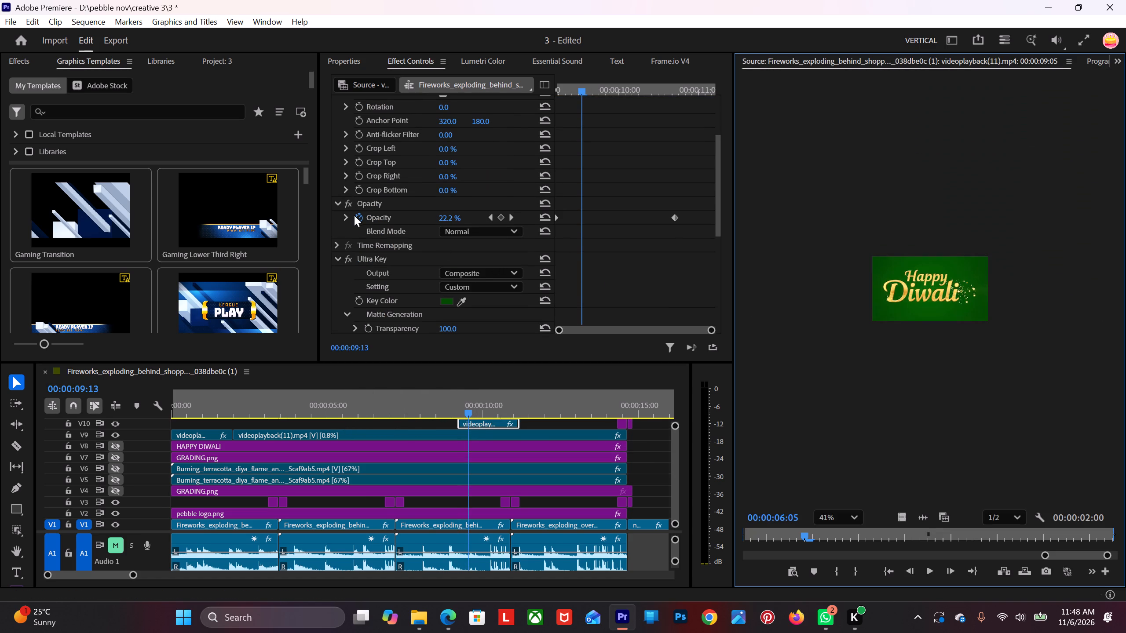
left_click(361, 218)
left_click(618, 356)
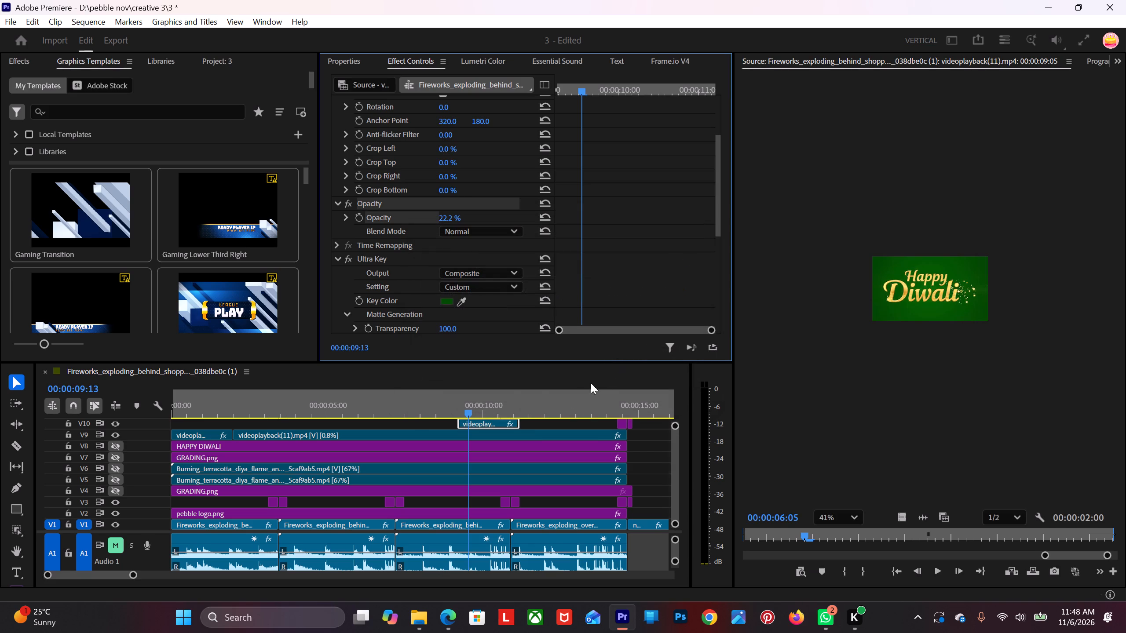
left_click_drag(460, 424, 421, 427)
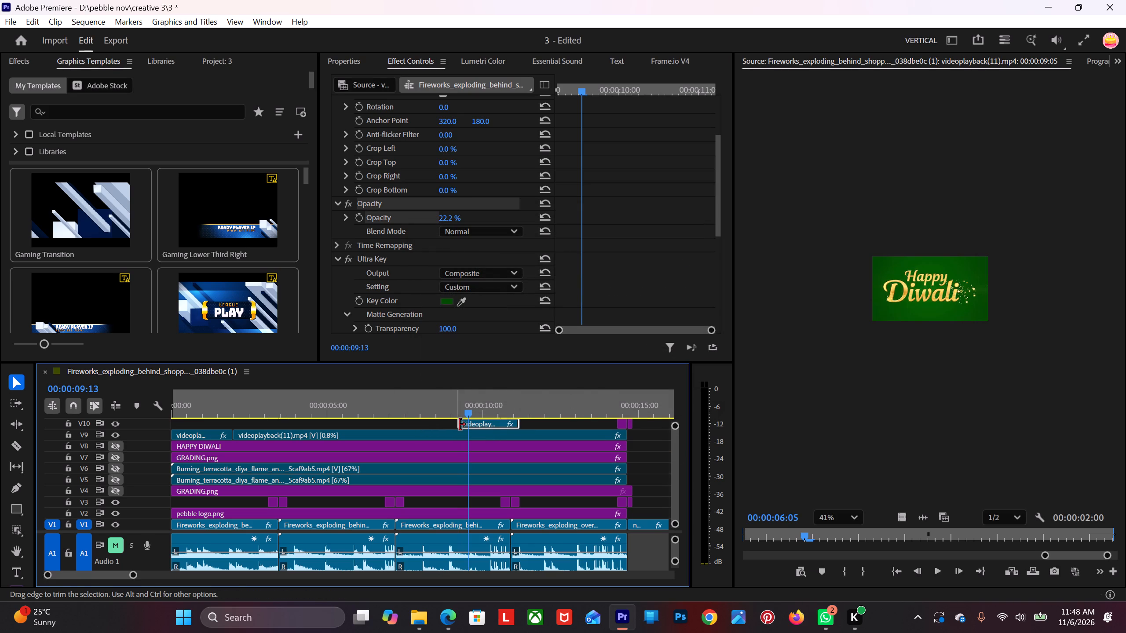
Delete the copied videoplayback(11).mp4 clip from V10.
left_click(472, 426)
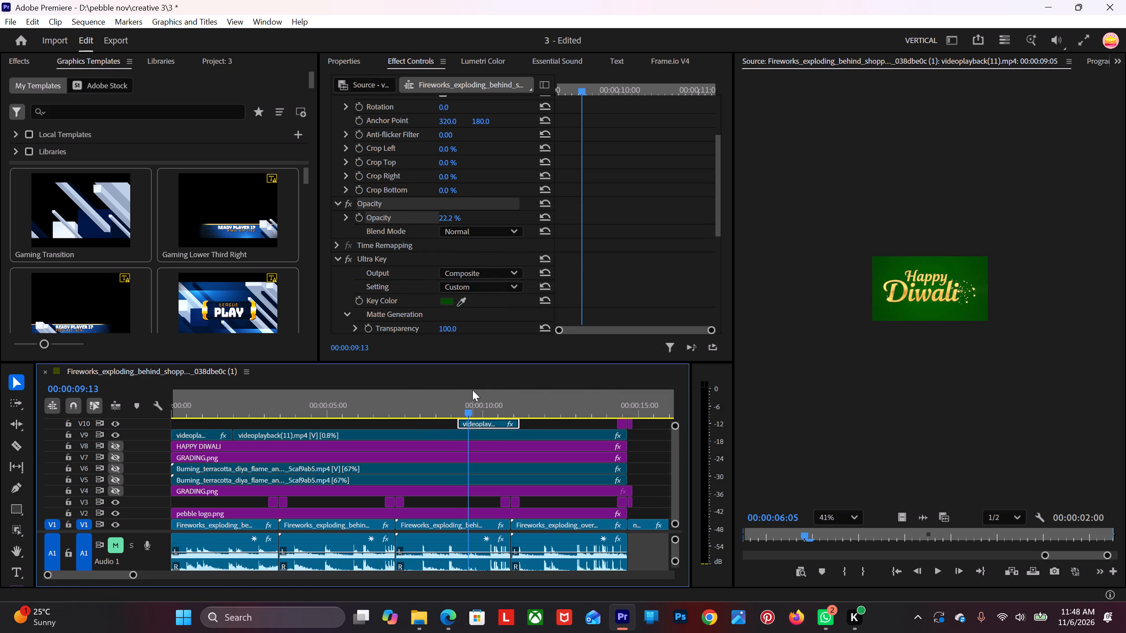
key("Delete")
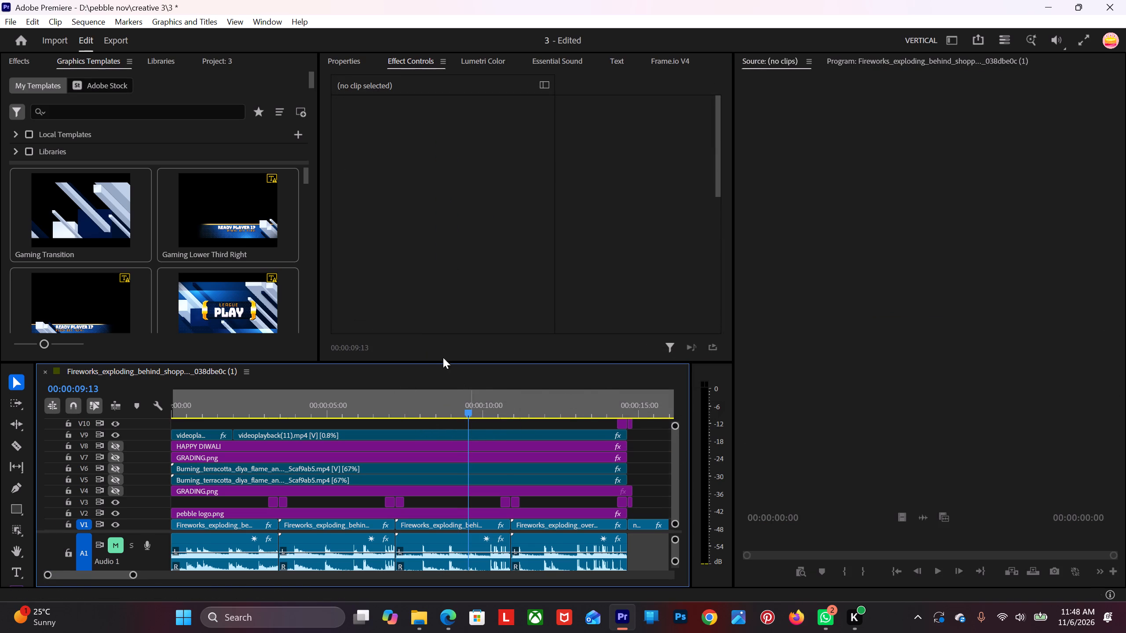
Add the original videoplayback(11).mp4 from the project media to V10 and move it to the start of the sequence.
left_click(167, 62)
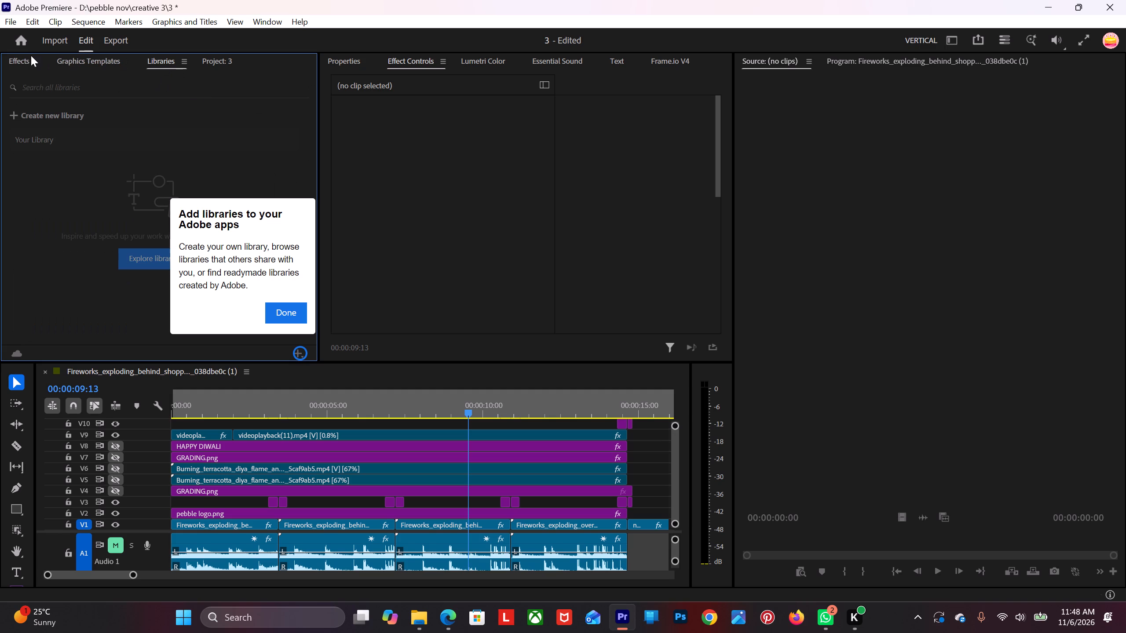
left_click(29, 59)
left_click(231, 63)
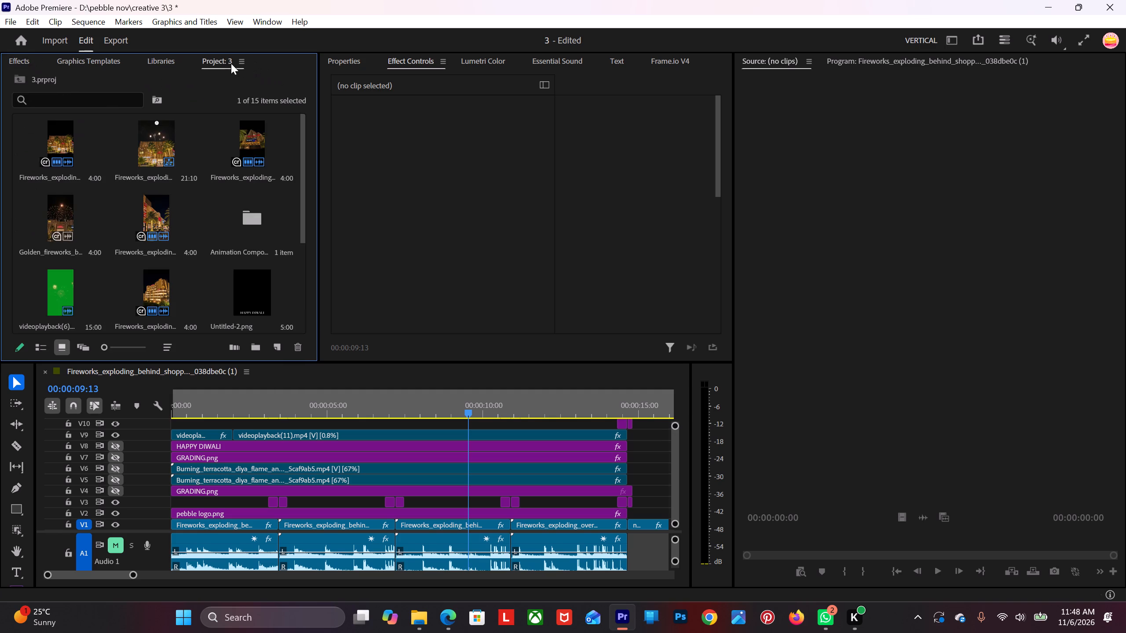
scroll(223, 182, "down", 7)
scroll(155, 244, "down", 4)
left_click_drag(250, 277, 395, 397)
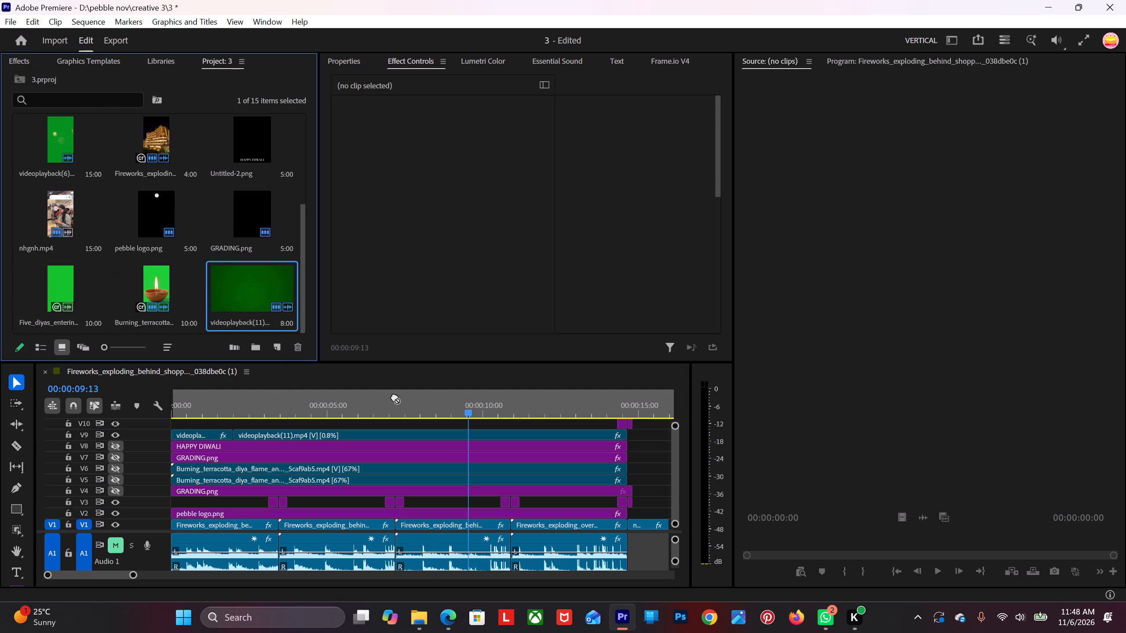
left_click_drag(395, 397, 339, 428)
left_click_drag(342, 426, 336, 428)
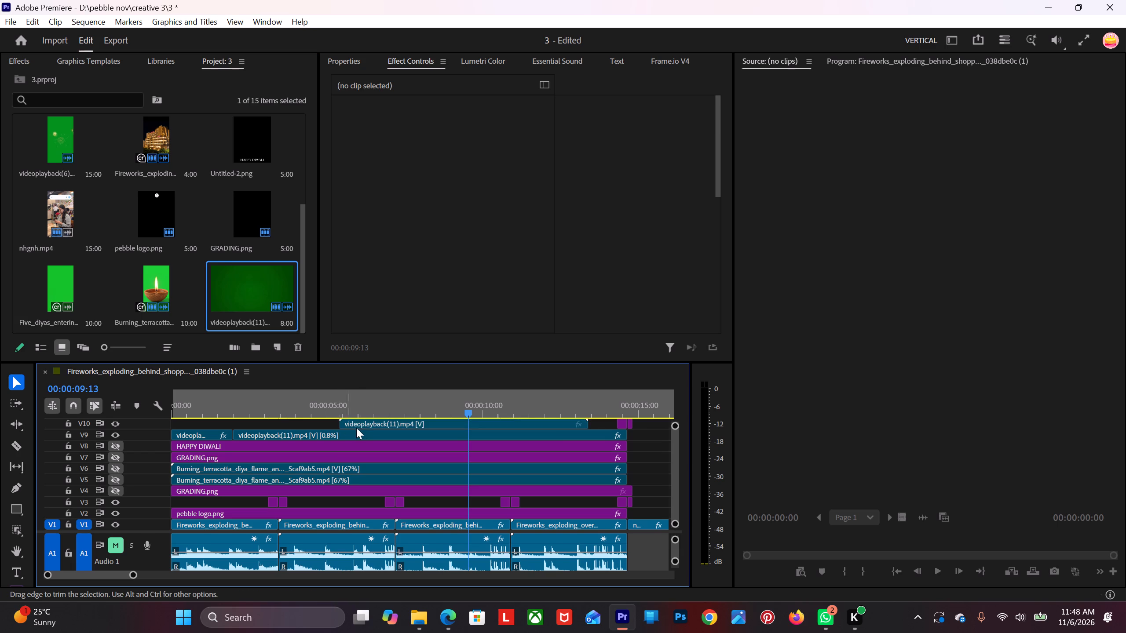
left_click_drag(363, 424, 193, 423)
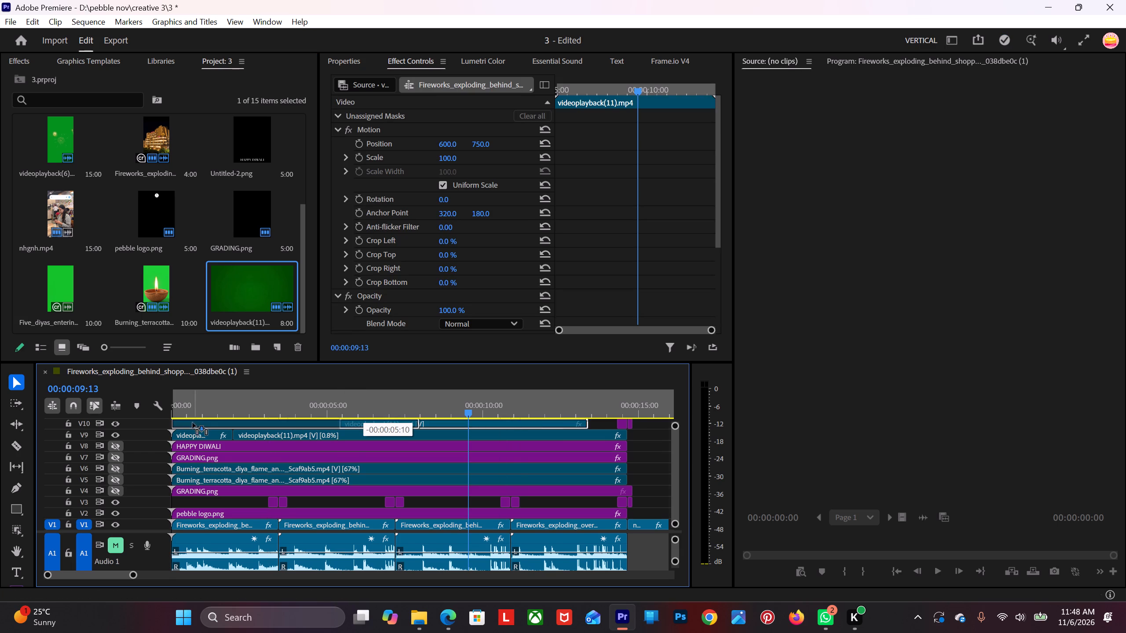
left_click_drag(193, 423, 188, 424)
left_click(192, 419)
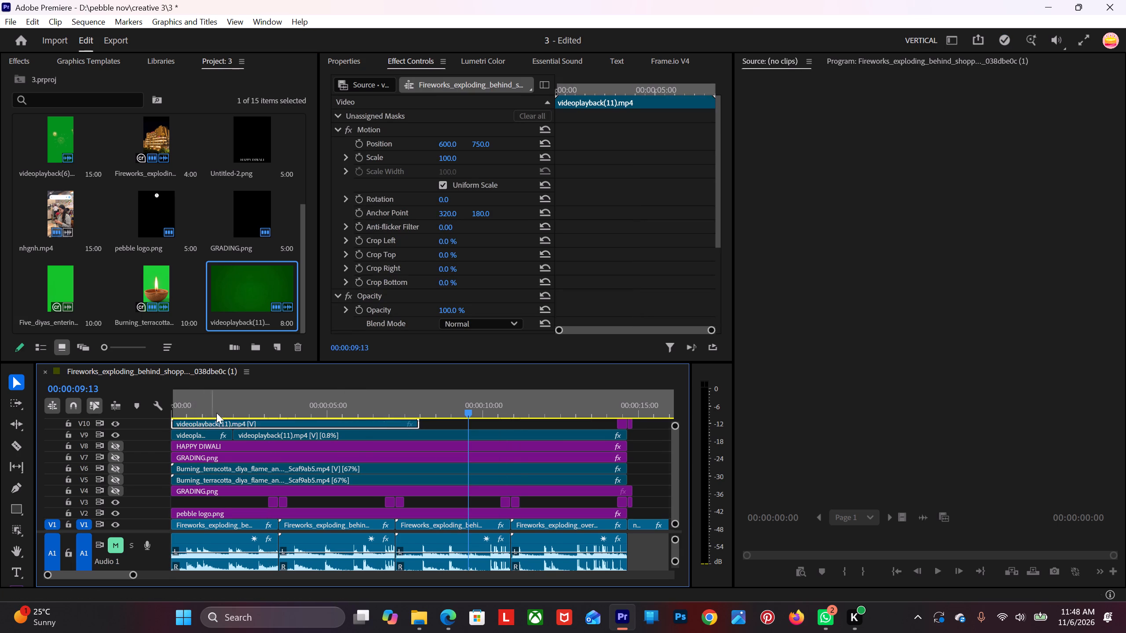
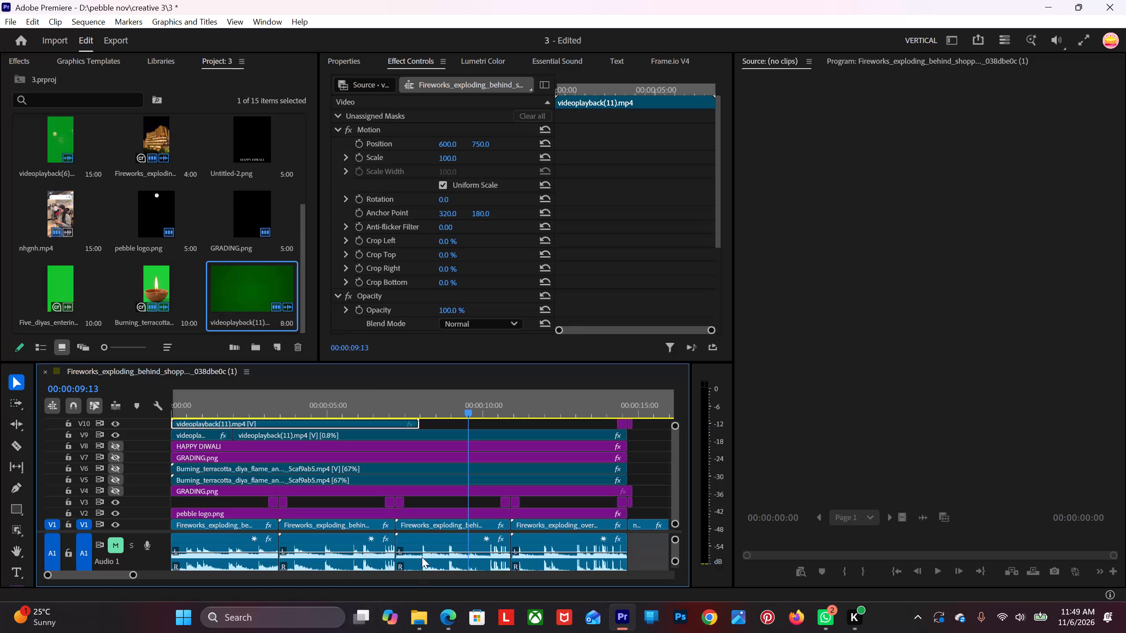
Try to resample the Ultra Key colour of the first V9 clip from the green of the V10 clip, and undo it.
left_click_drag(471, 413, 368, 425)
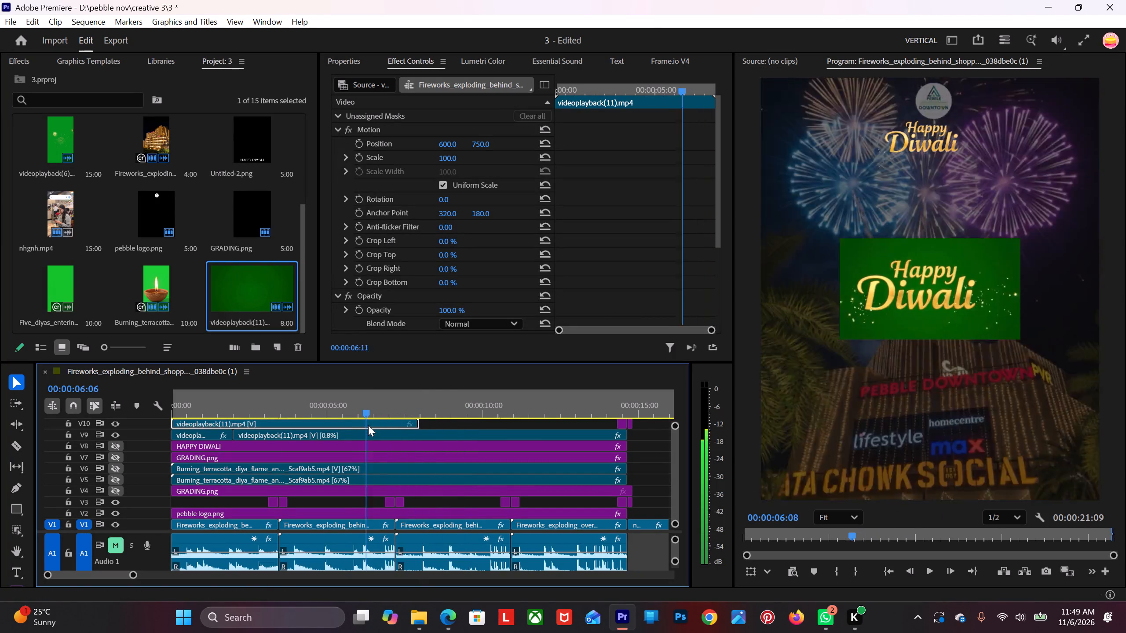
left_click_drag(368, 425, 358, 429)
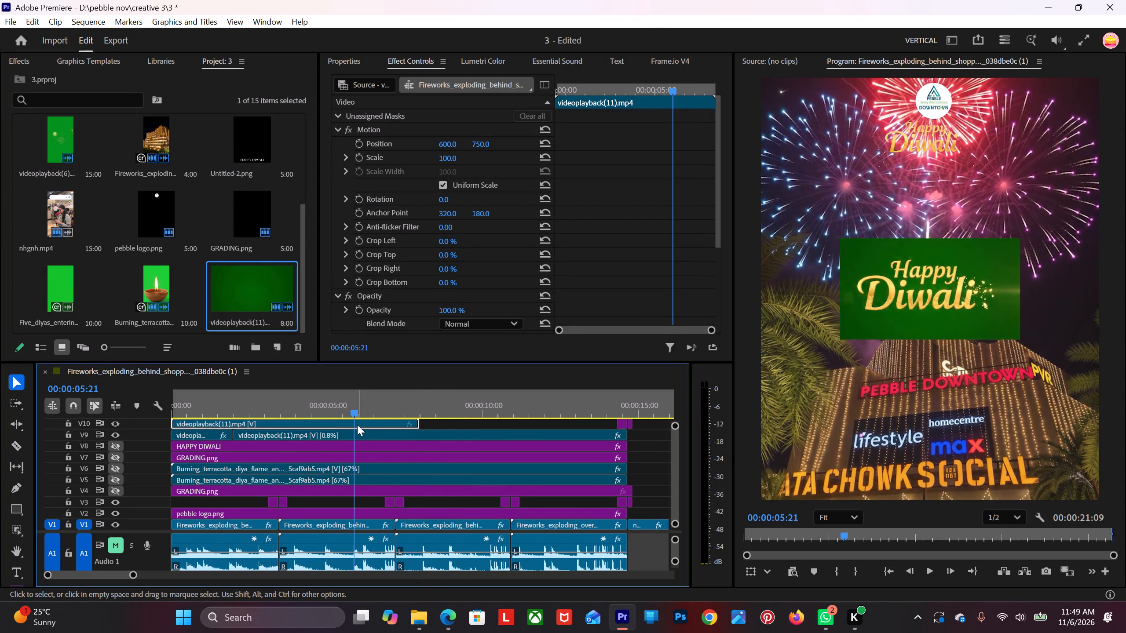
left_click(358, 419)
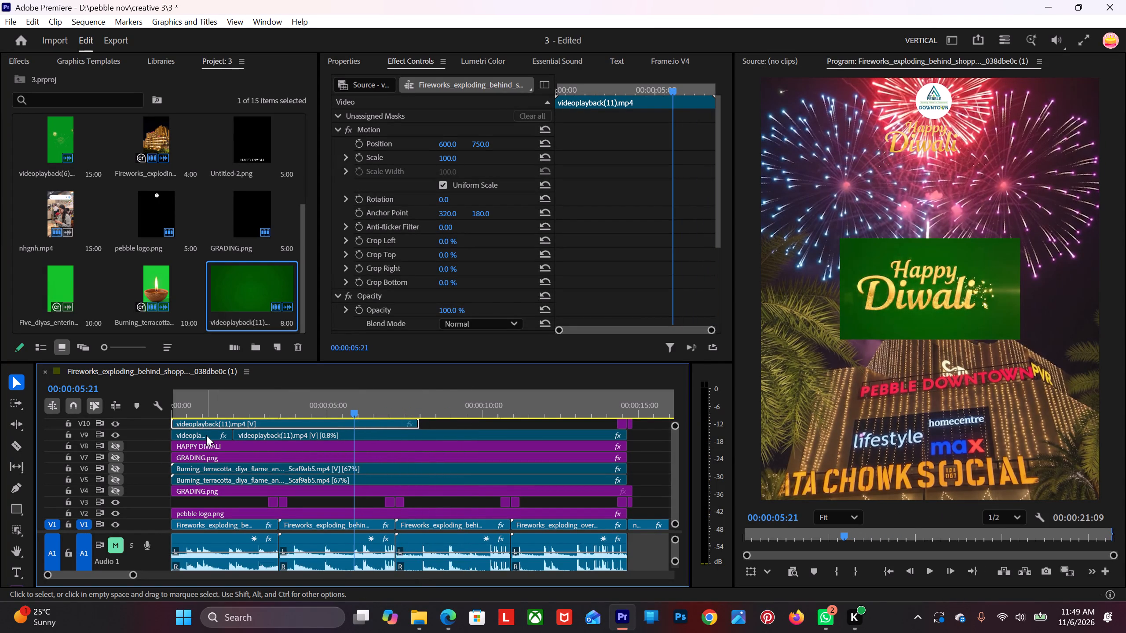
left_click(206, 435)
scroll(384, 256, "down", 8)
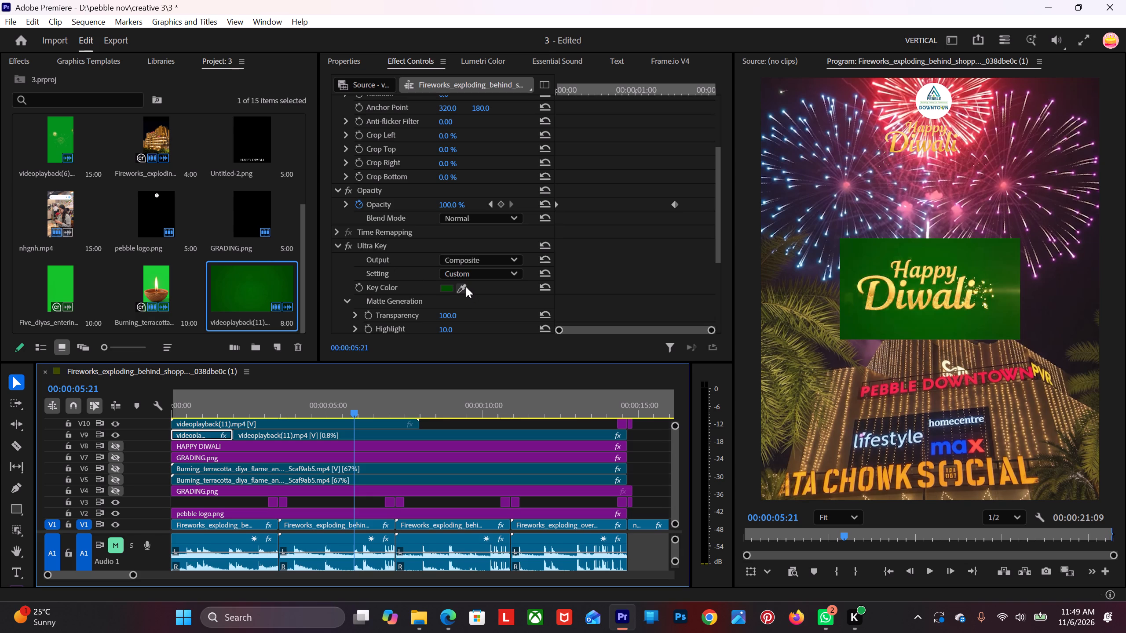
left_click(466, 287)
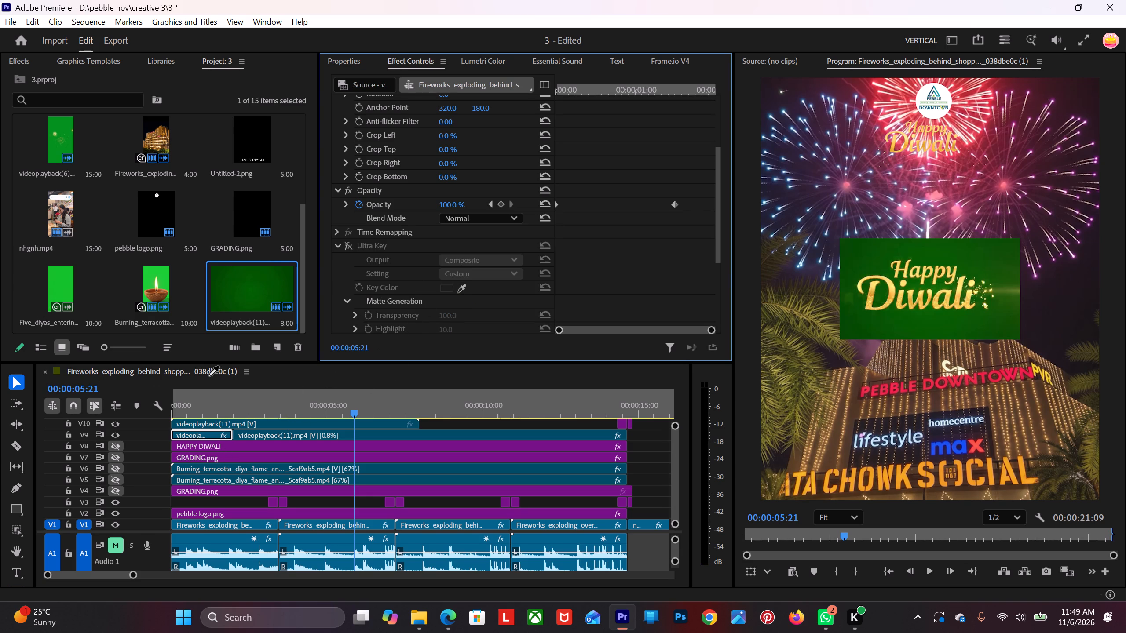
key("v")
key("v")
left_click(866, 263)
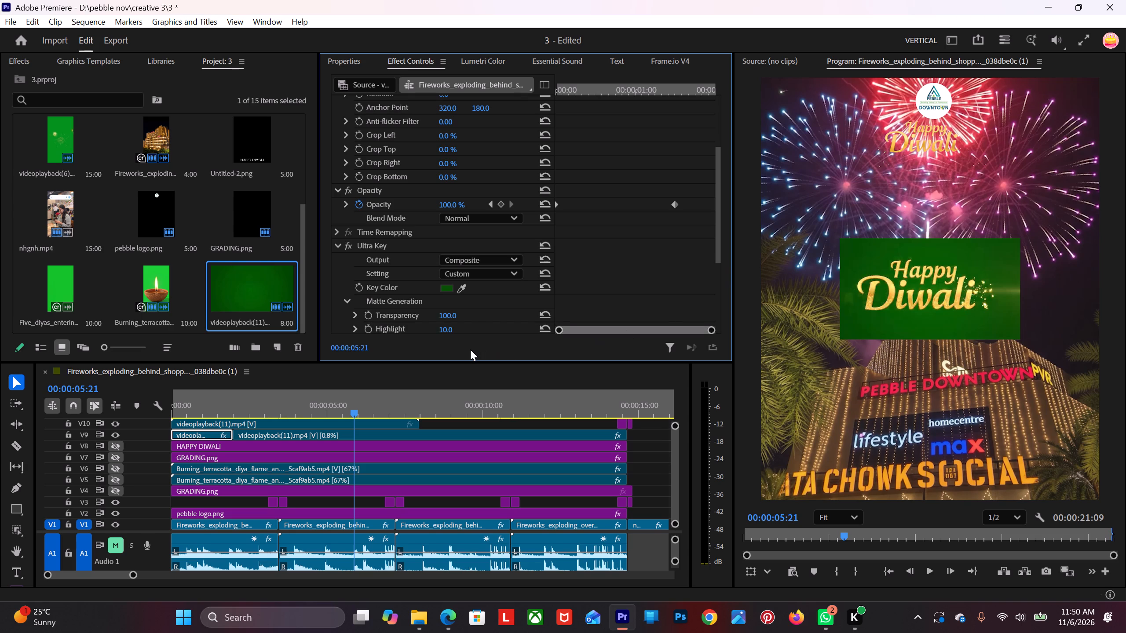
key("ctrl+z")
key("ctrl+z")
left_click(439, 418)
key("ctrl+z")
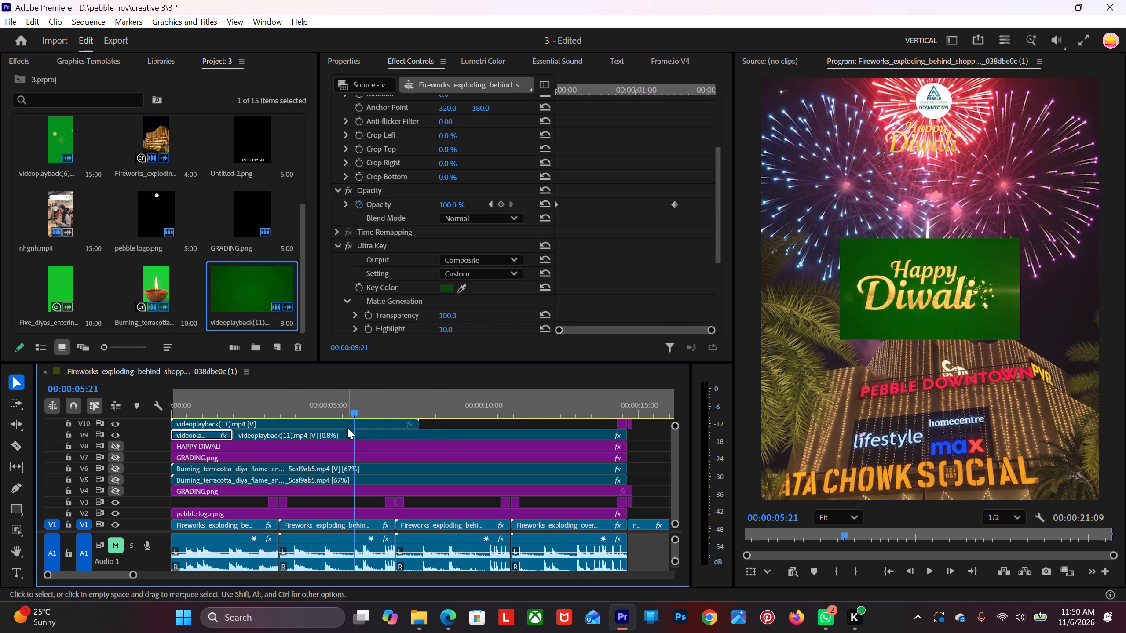
Copy the Ultra Key effect from the first videoplayback(11).mp4 clip on V9 onto the videoplayback(11).mp4 clip on V10.
left_click_drag(350, 407, 168, 467)
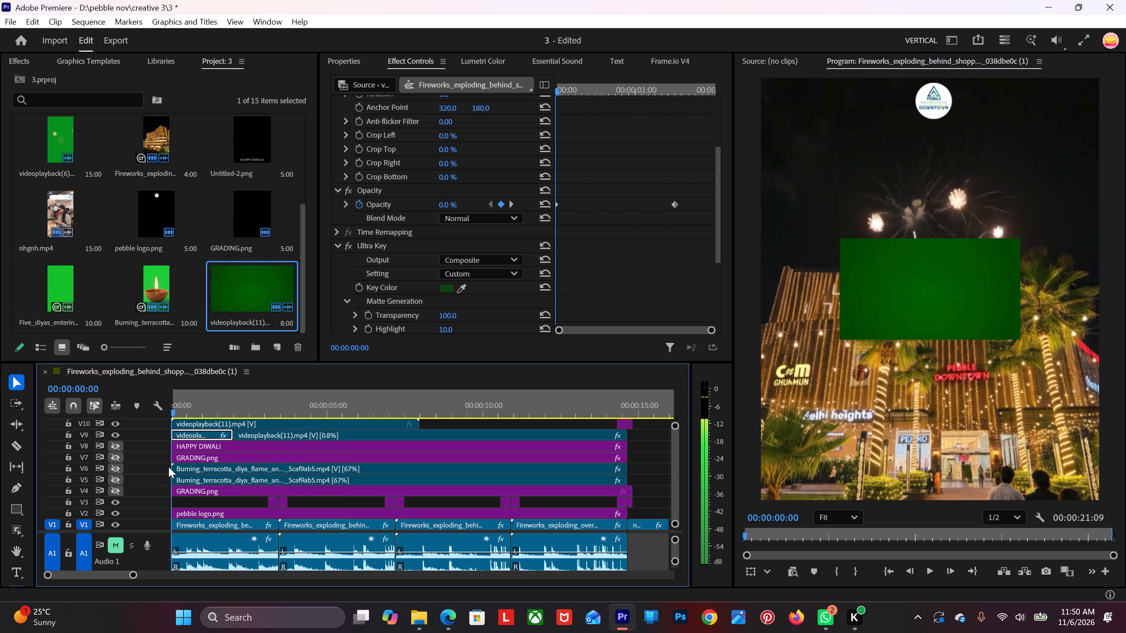
left_click_drag(168, 467, 205, 447)
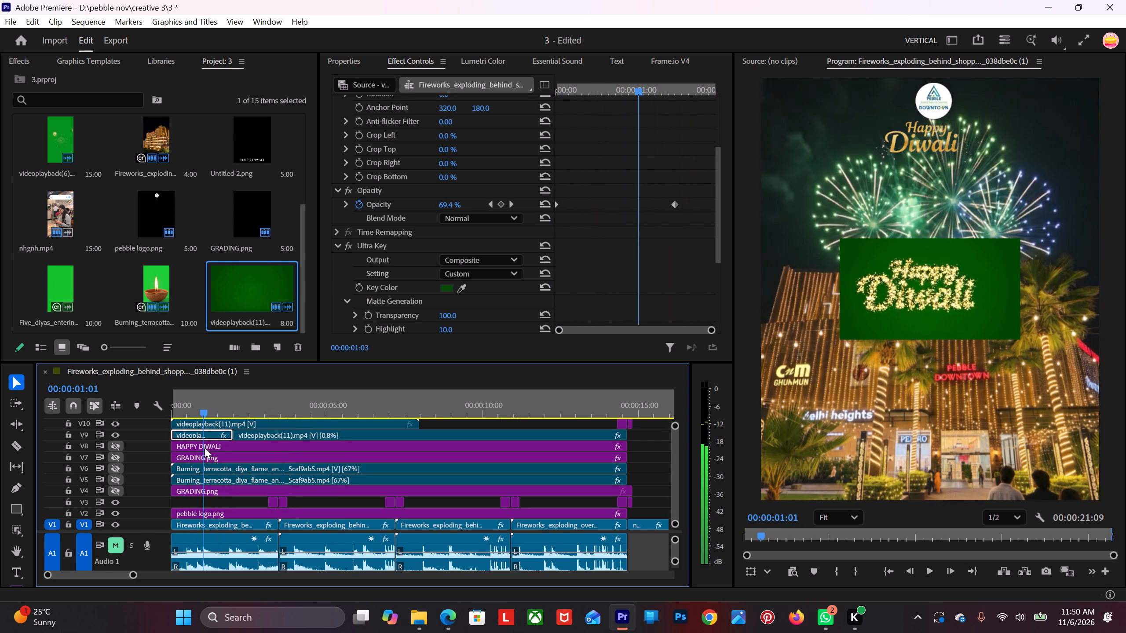
left_click_drag(205, 447, 206, 448)
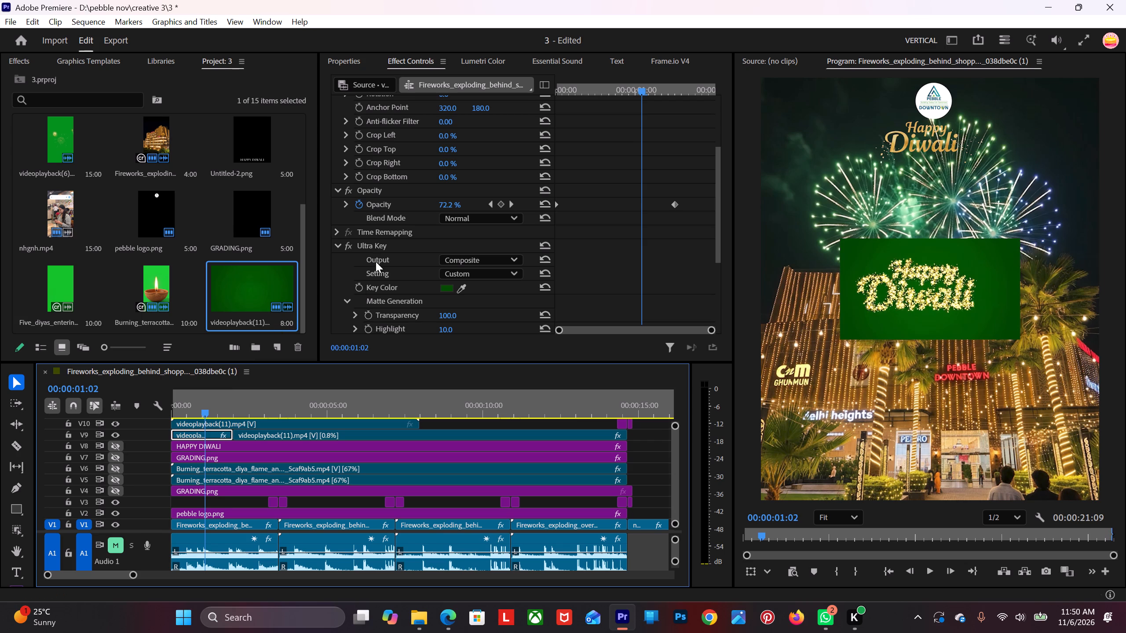
left_click(374, 245)
key("ctrl+c")
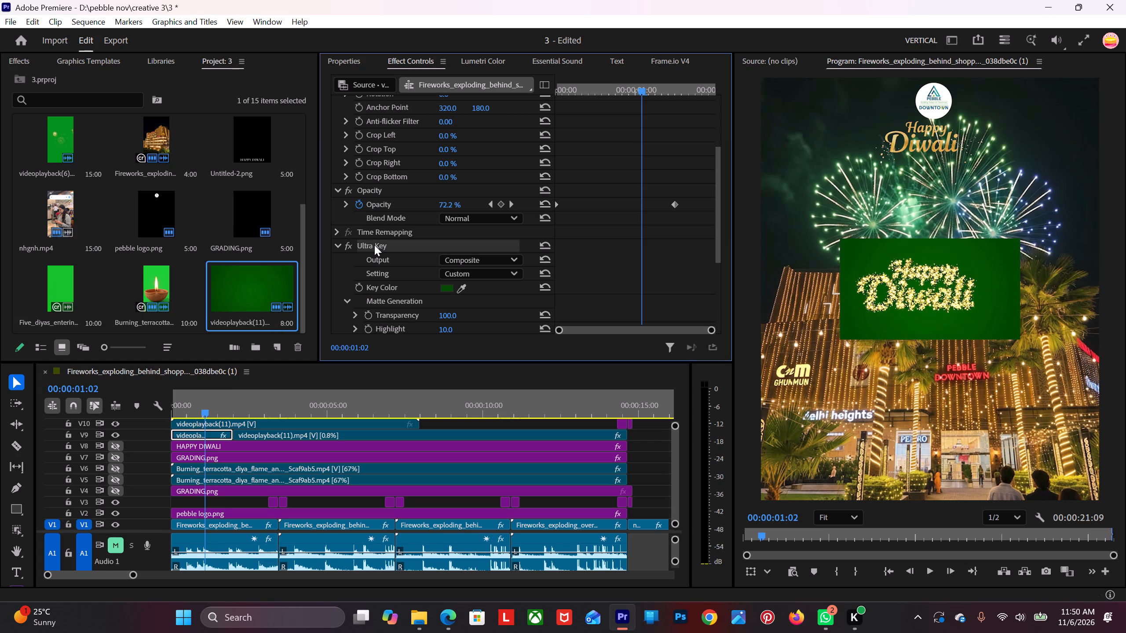
scroll(373, 229, "down", 6)
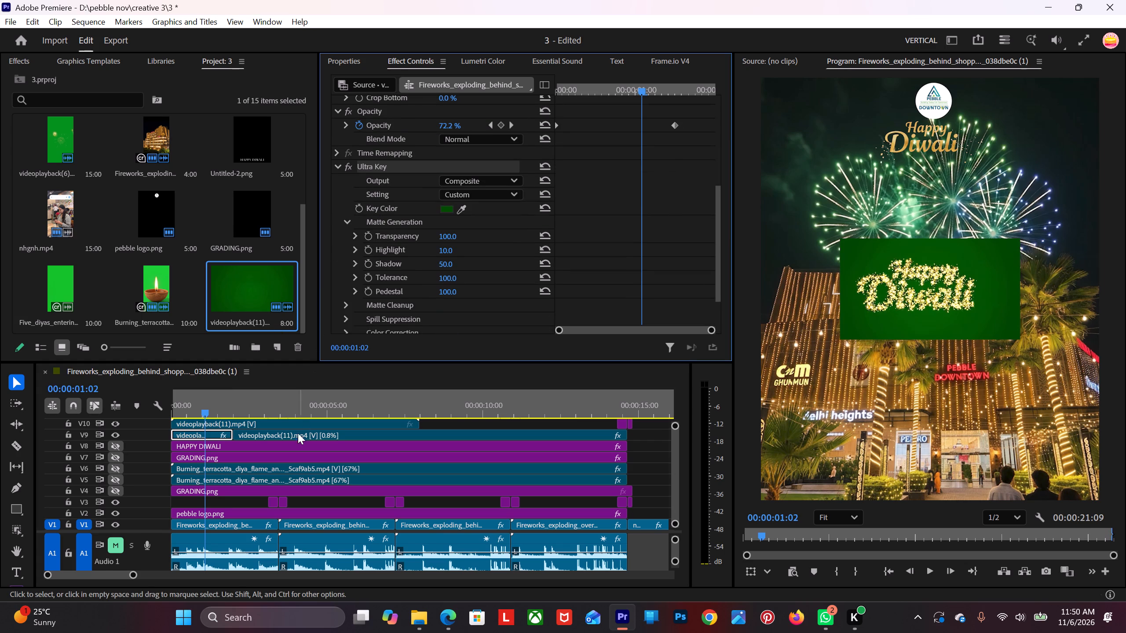
left_click(297, 421)
key("ctrl+v")
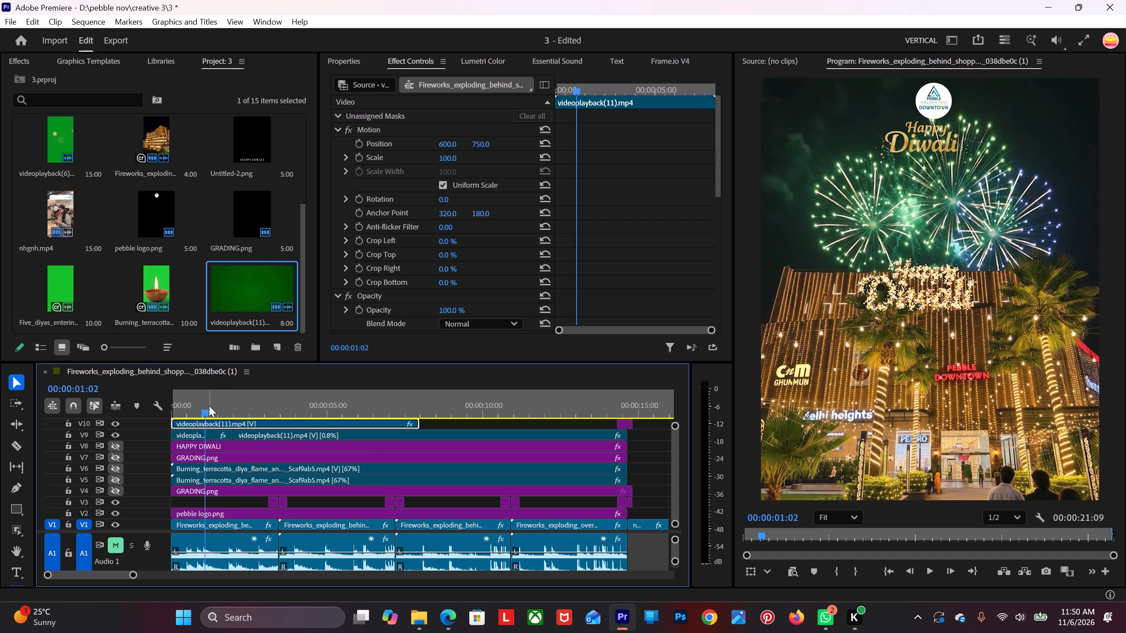
Place the V10 Happy Diwali clip below the logo with position 600, 222 and scale 66.
left_click_drag(209, 406, 334, 420)
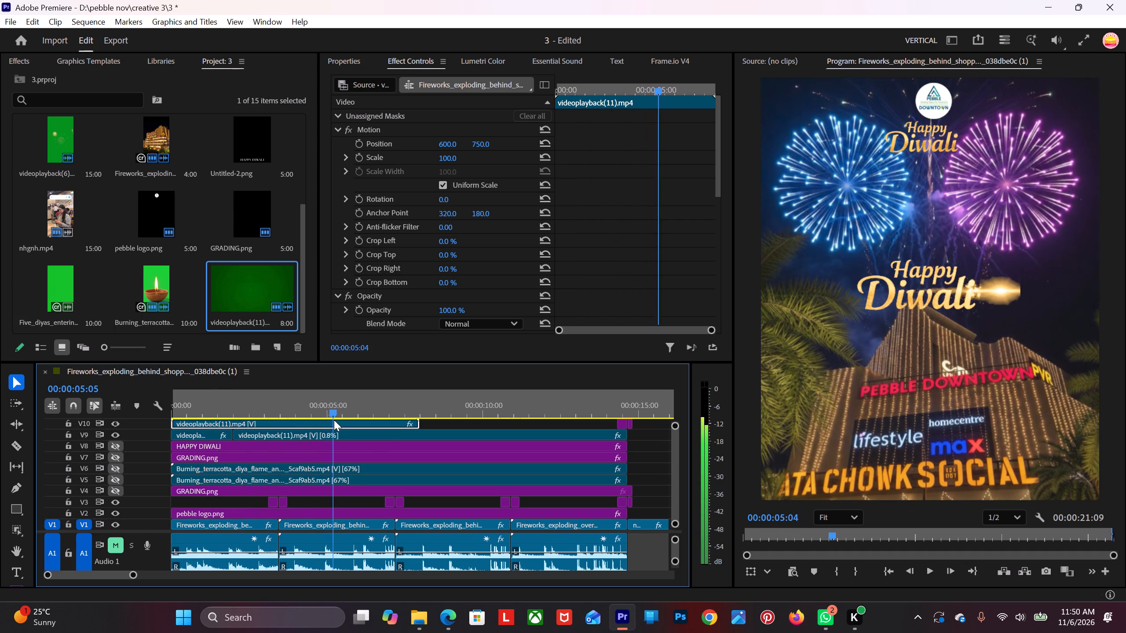
left_click_drag(334, 420, 326, 425)
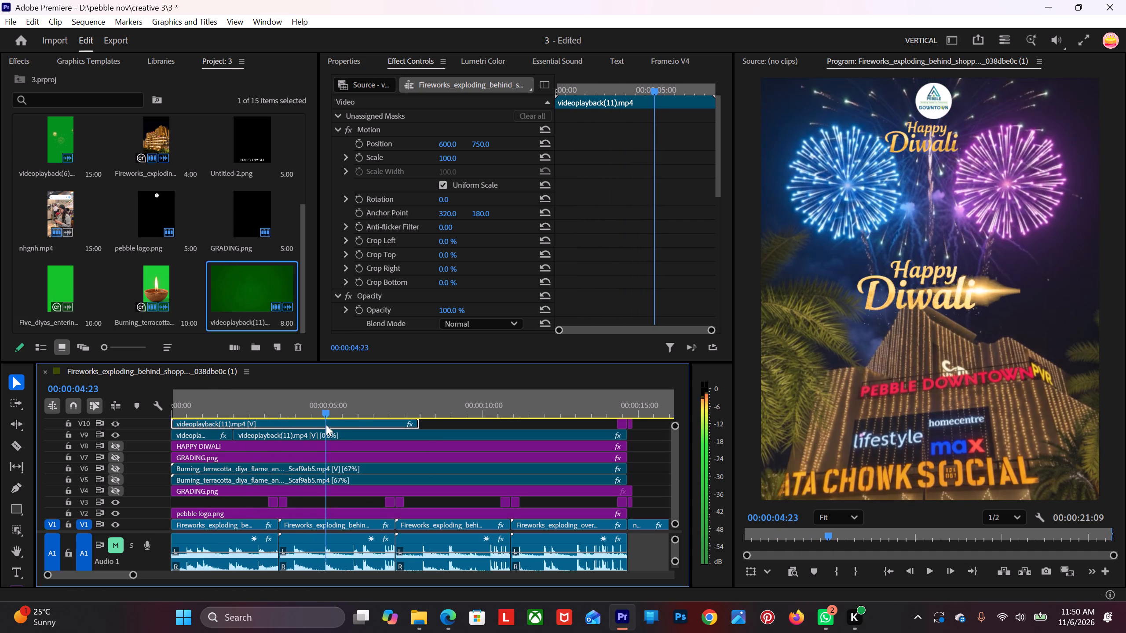
left_click_drag(326, 425, 326, 425)
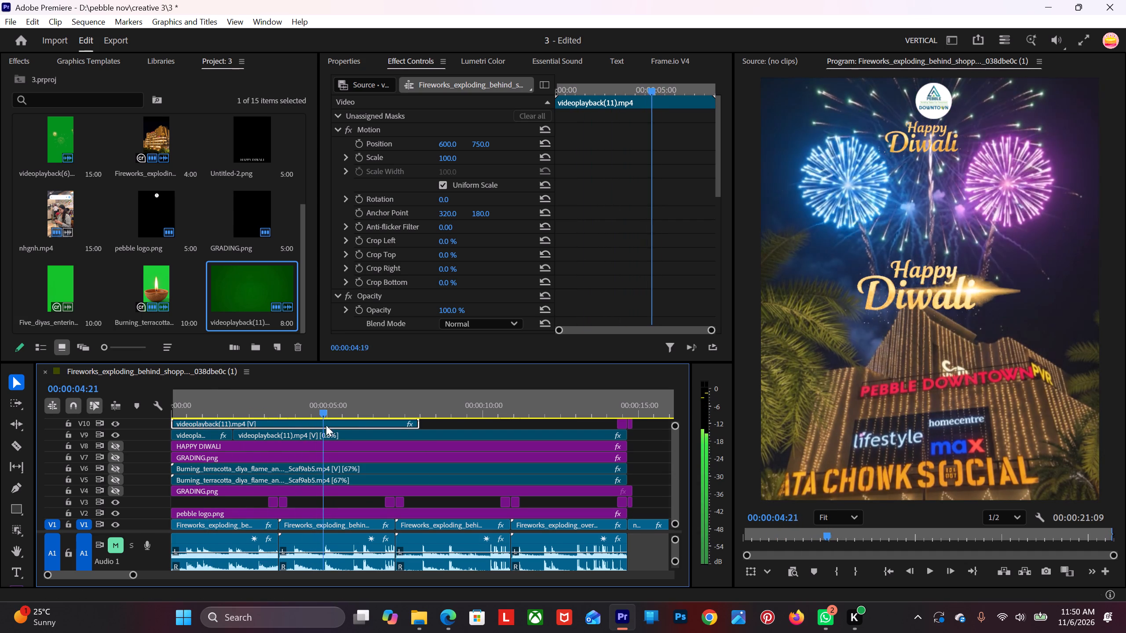
left_click_drag(326, 425, 382, 430)
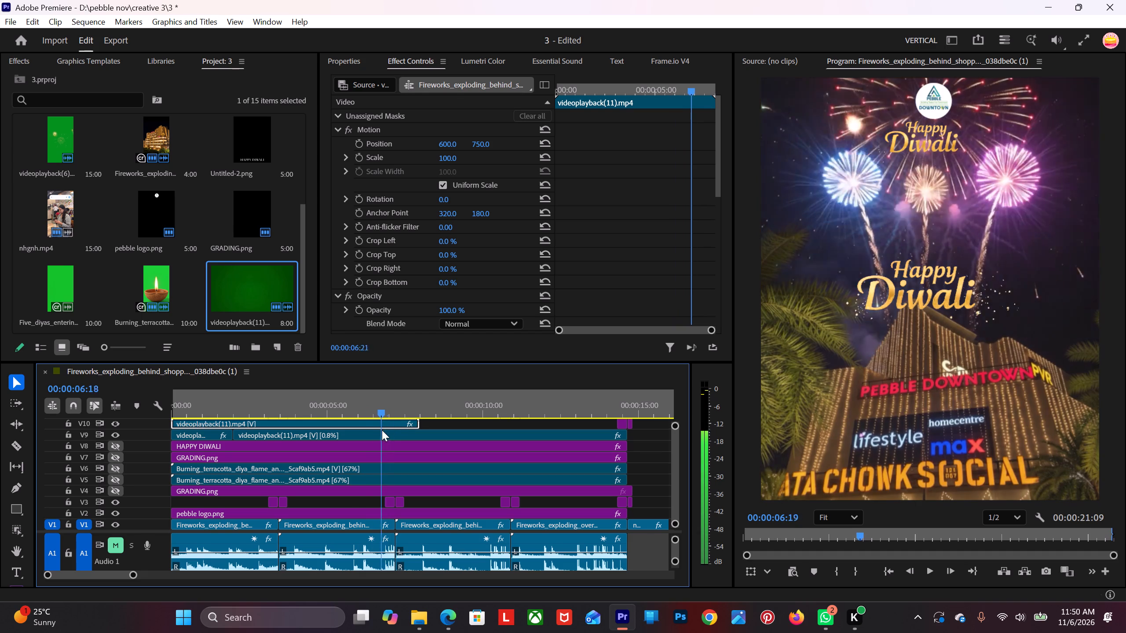
left_click_drag(382, 430, 360, 442)
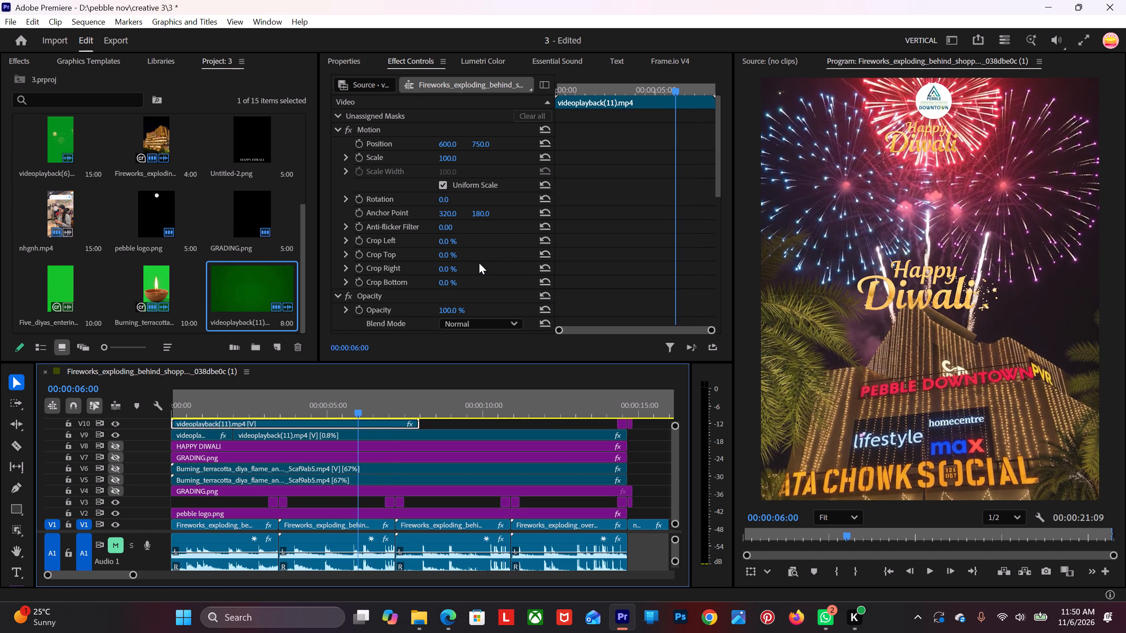
left_click_drag(482, 142, 475, 158)
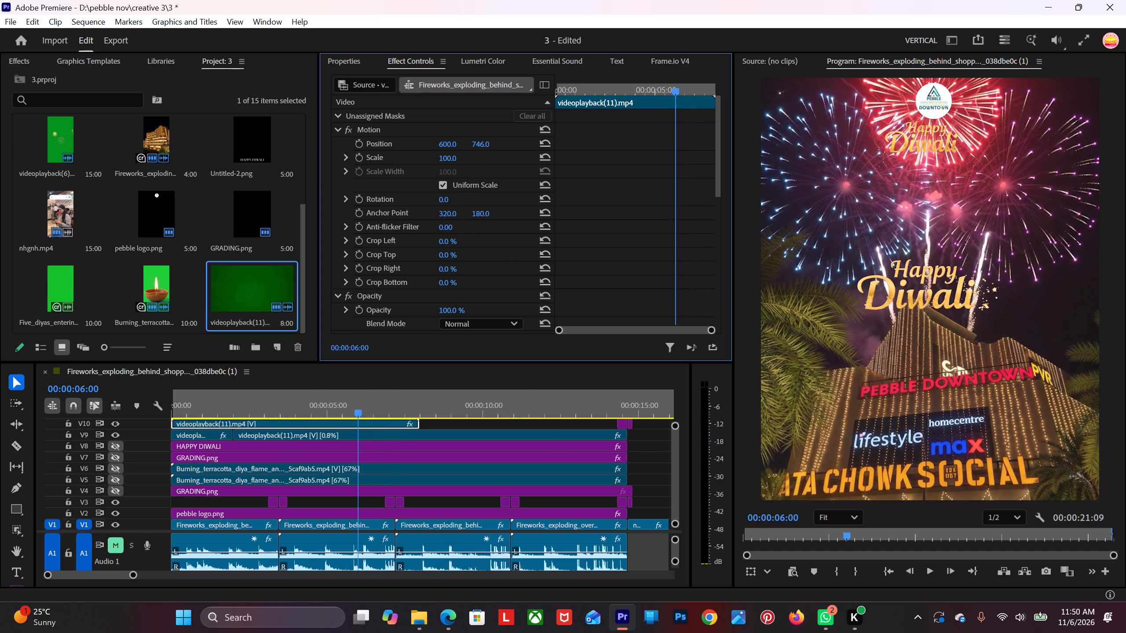
left_click_drag(475, 158, 198, 385)
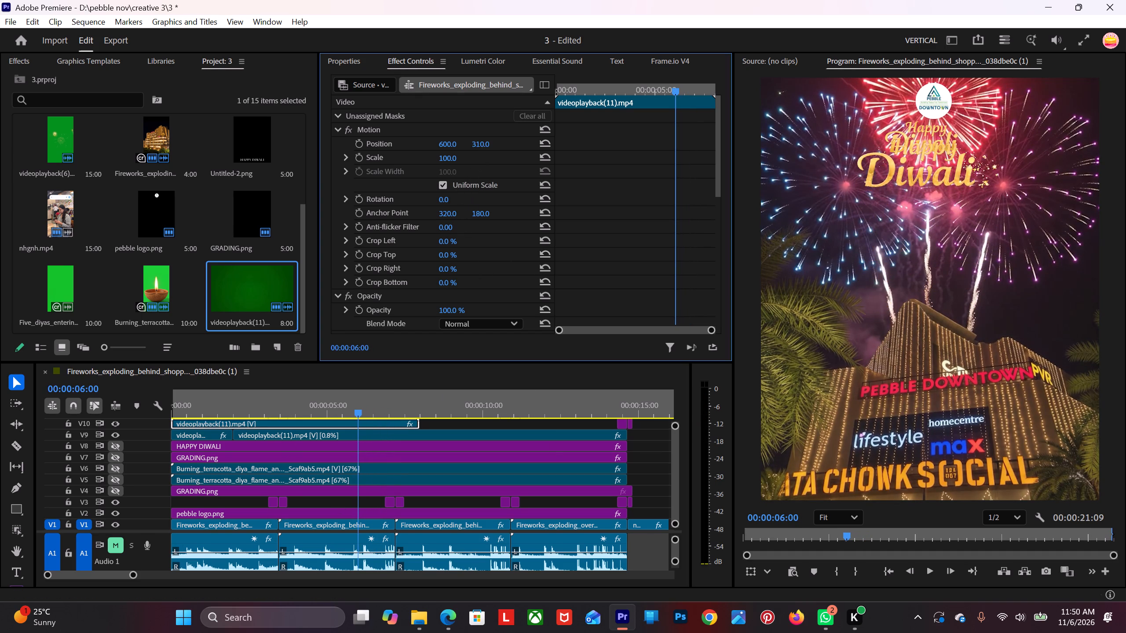
left_click_drag(198, 385, 169, 397)
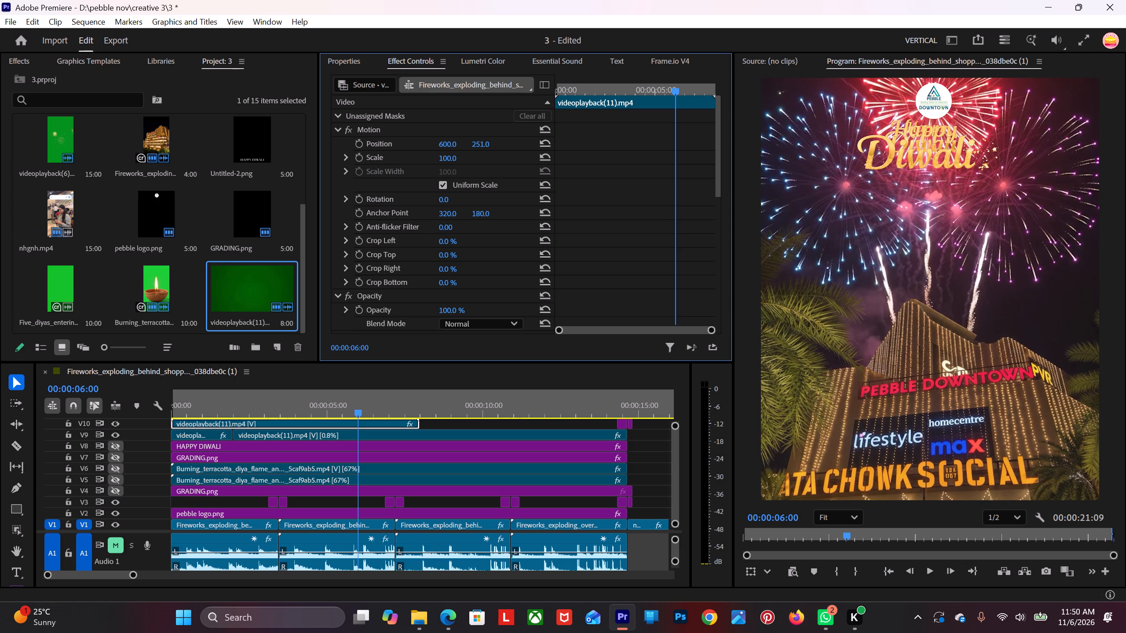
left_click_drag(169, 397, 165, 409)
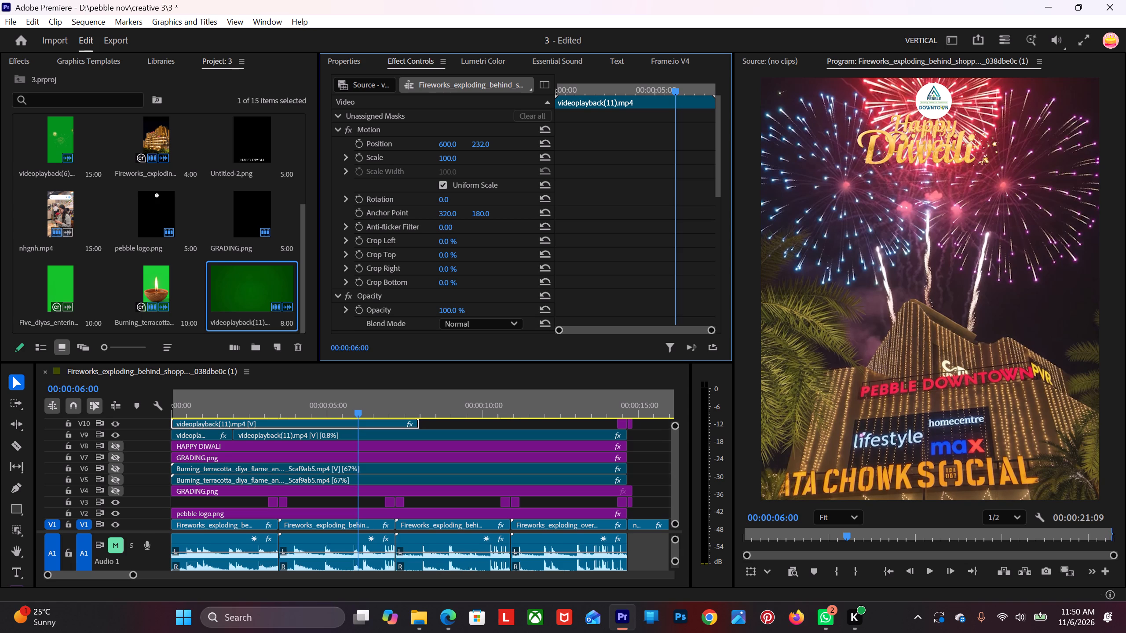
left_click_drag(165, 409, 171, 400)
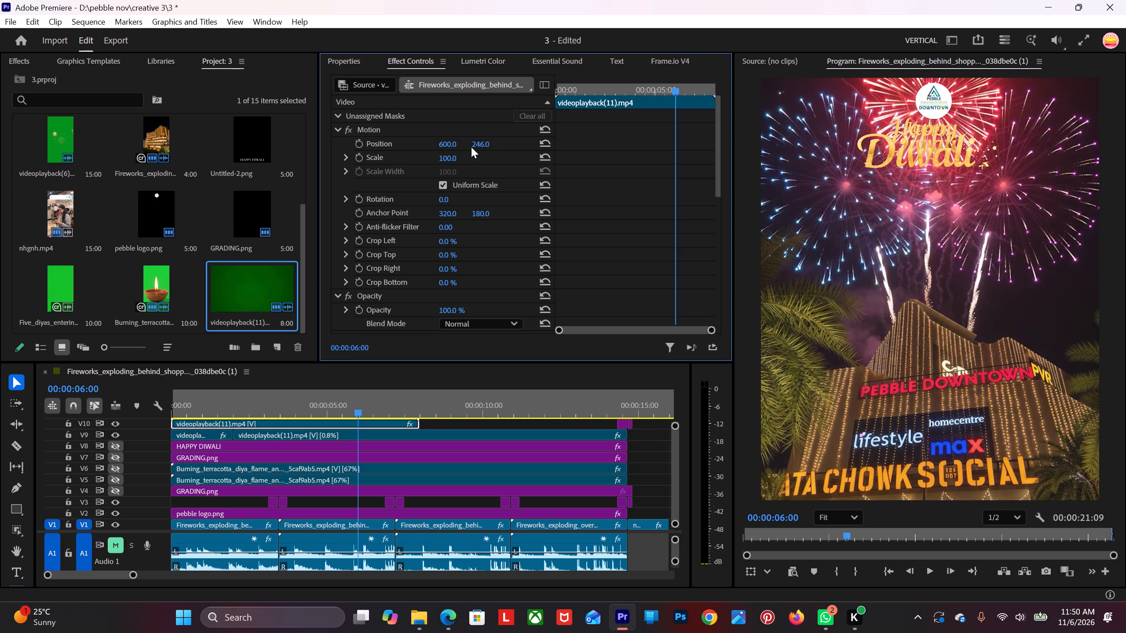
left_click_drag(457, 158, 448, 177)
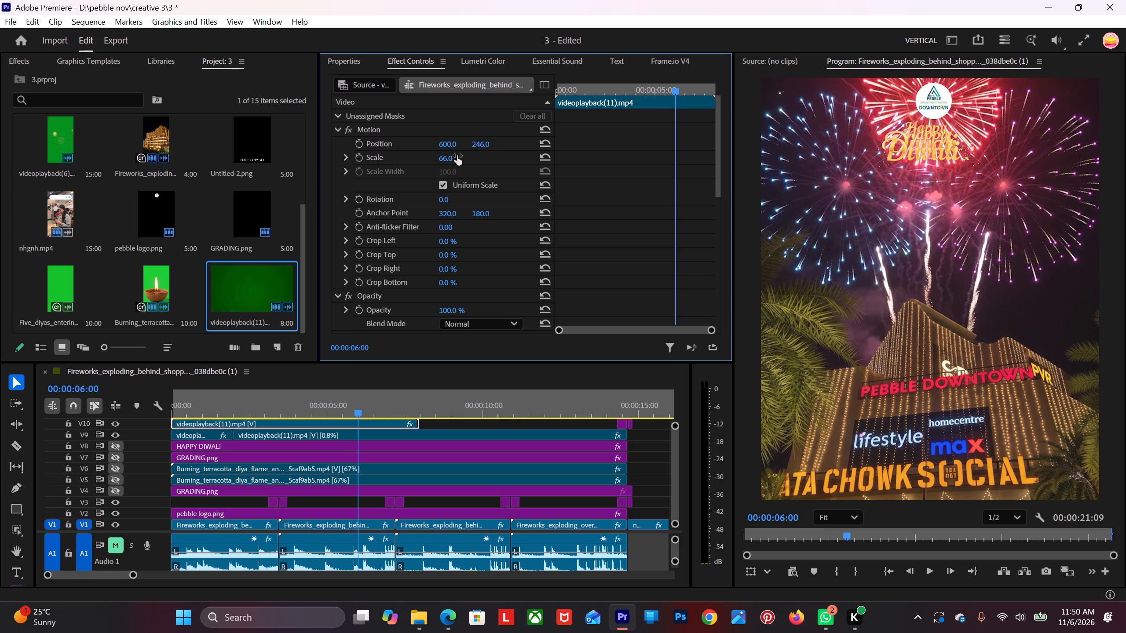
left_click_drag(482, 144, 472, 156)
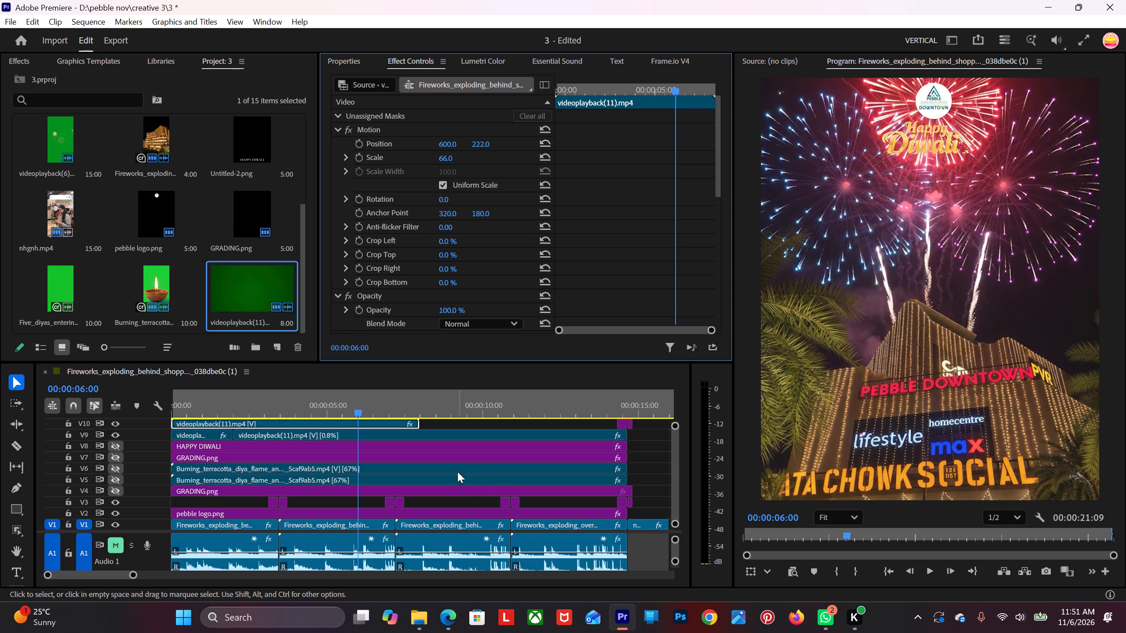
Split the V10 videoplayback(11).mp4 clip at 00:00:07:06 and select its short end piece.
key("space")
key("space")
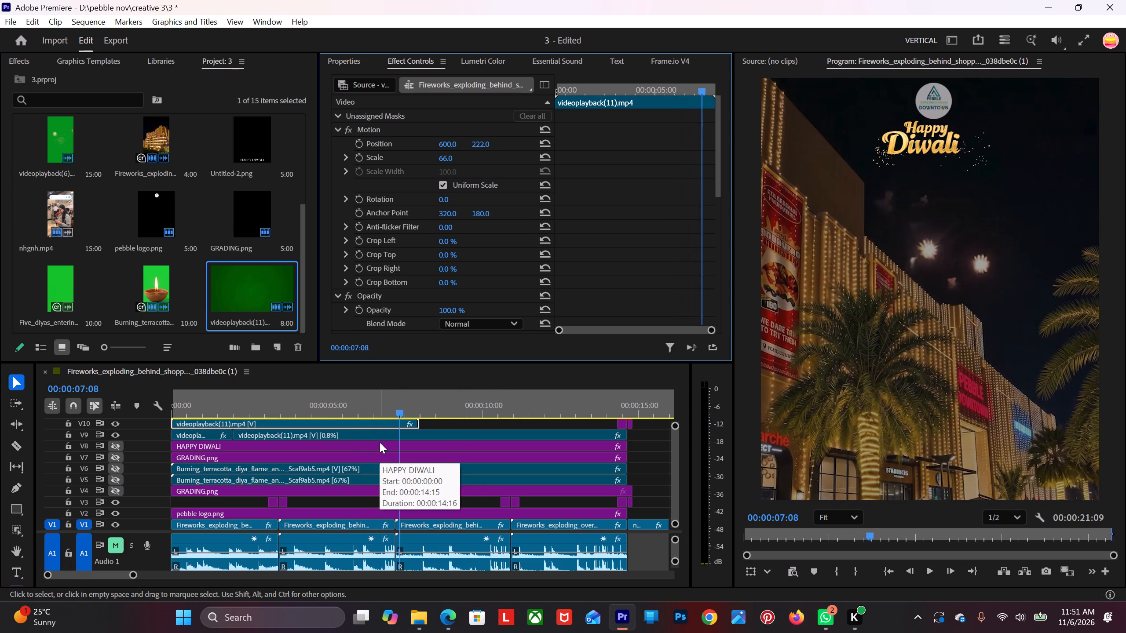
key("space")
key("space")
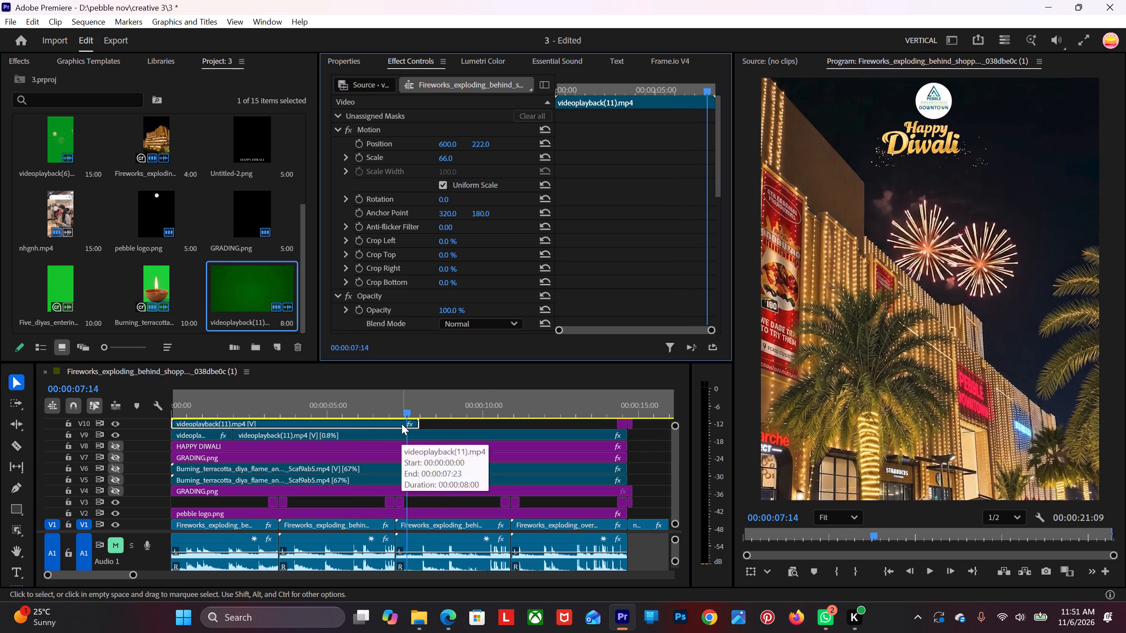
key("space")
key("space")
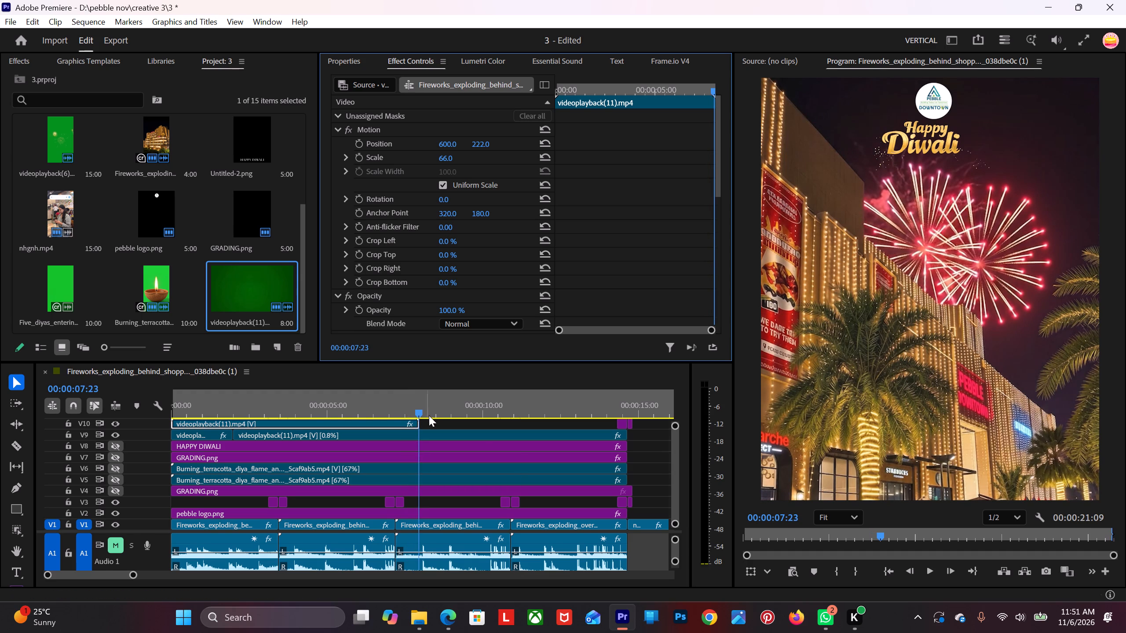
left_click_drag(411, 408, 399, 413)
key("c")
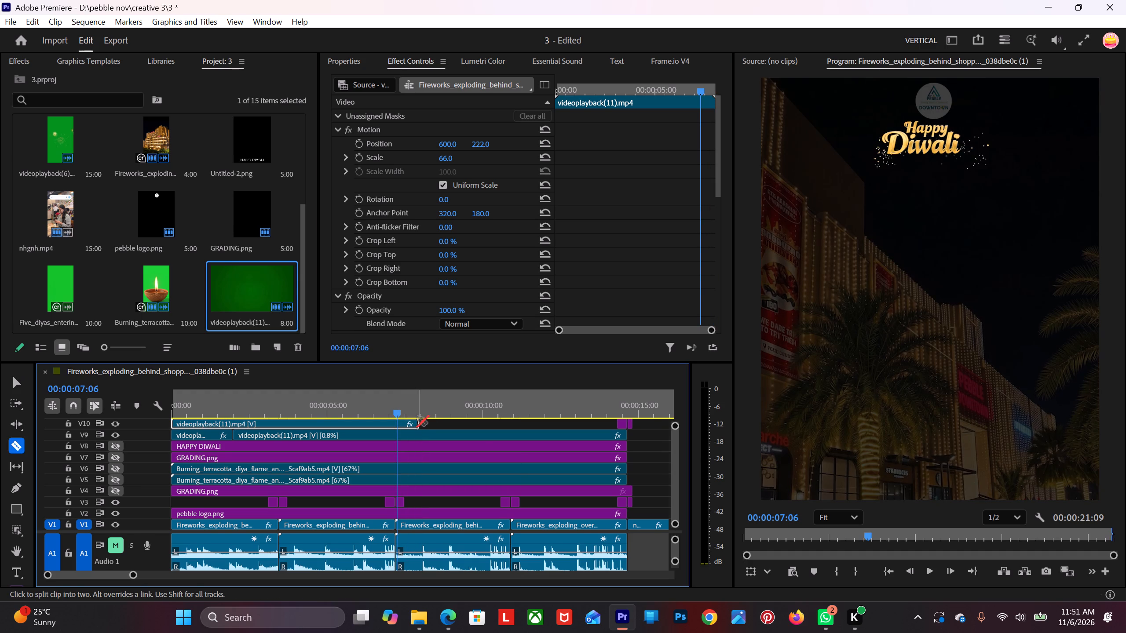
left_click(398, 426)
key("v")
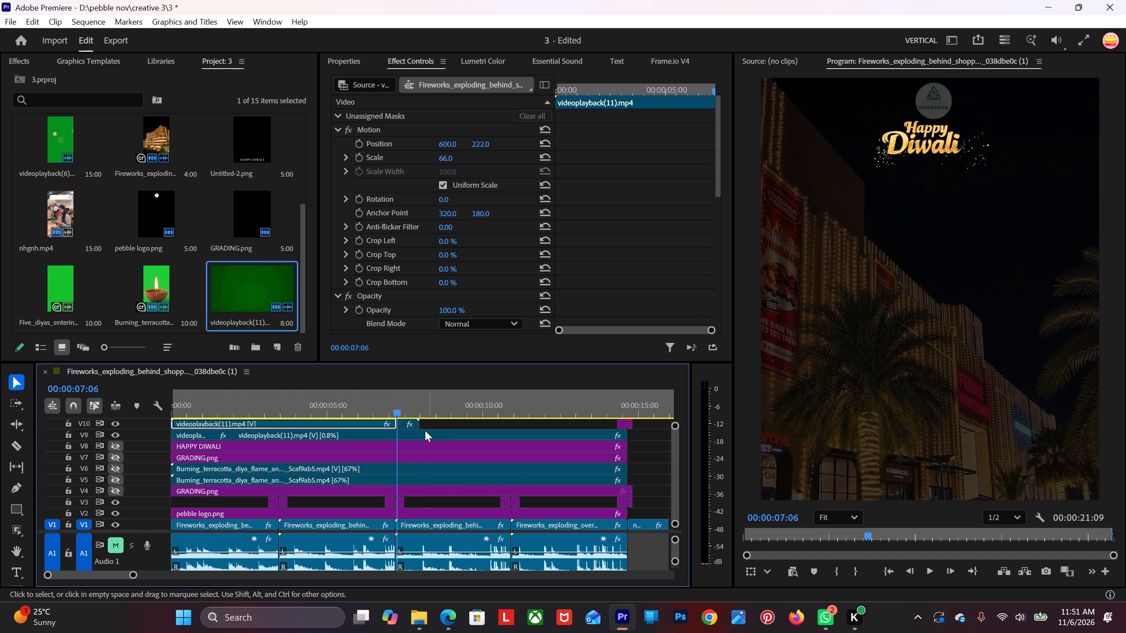
left_click(406, 426)
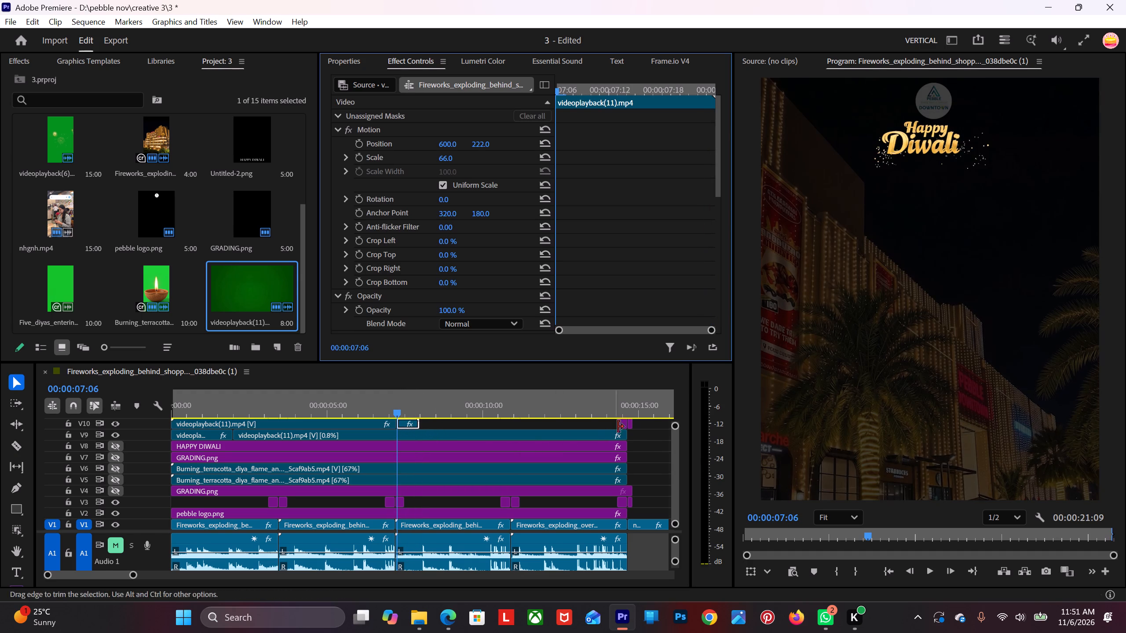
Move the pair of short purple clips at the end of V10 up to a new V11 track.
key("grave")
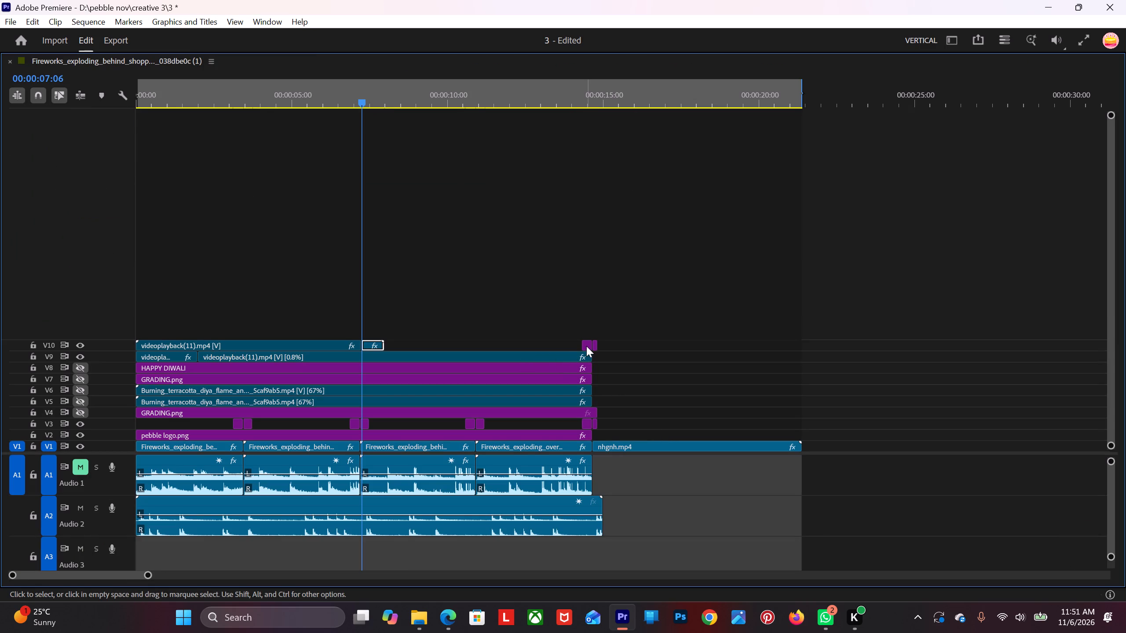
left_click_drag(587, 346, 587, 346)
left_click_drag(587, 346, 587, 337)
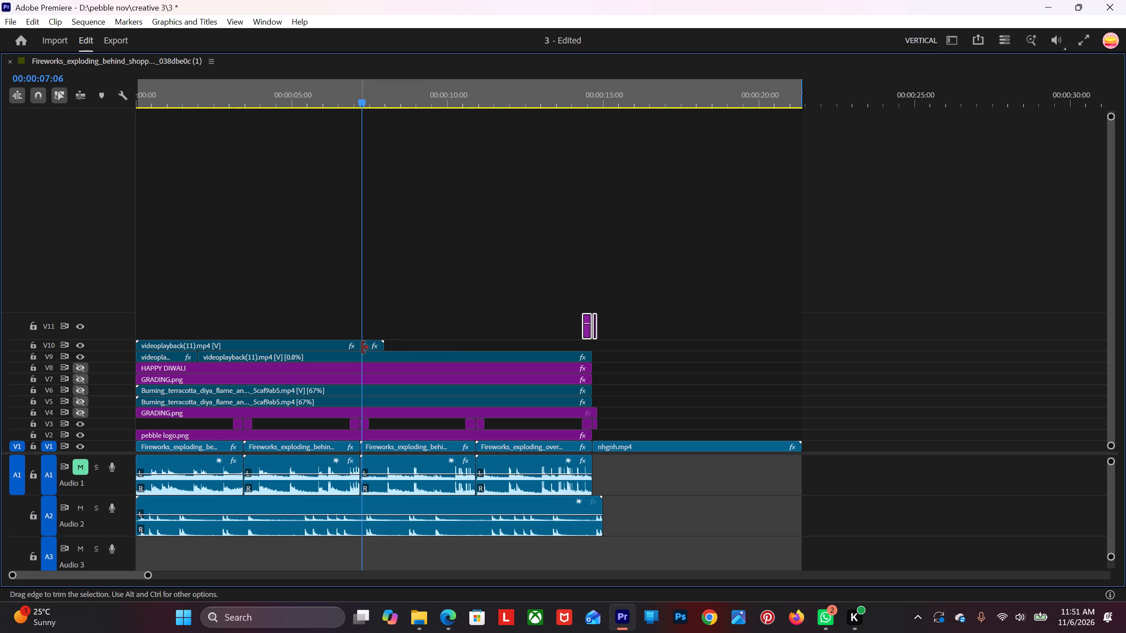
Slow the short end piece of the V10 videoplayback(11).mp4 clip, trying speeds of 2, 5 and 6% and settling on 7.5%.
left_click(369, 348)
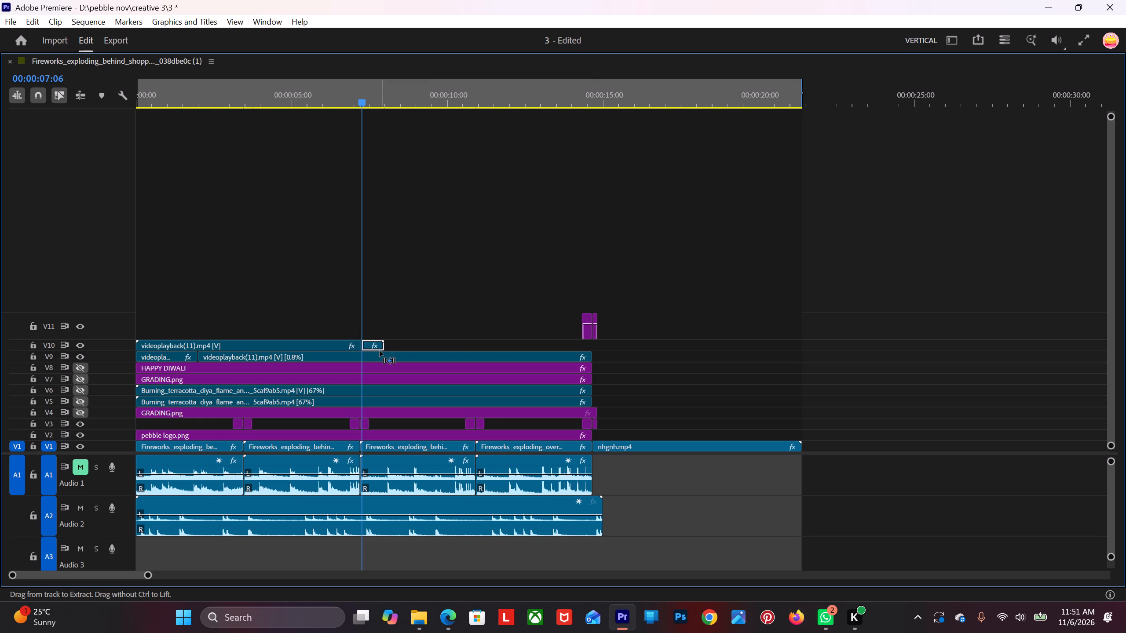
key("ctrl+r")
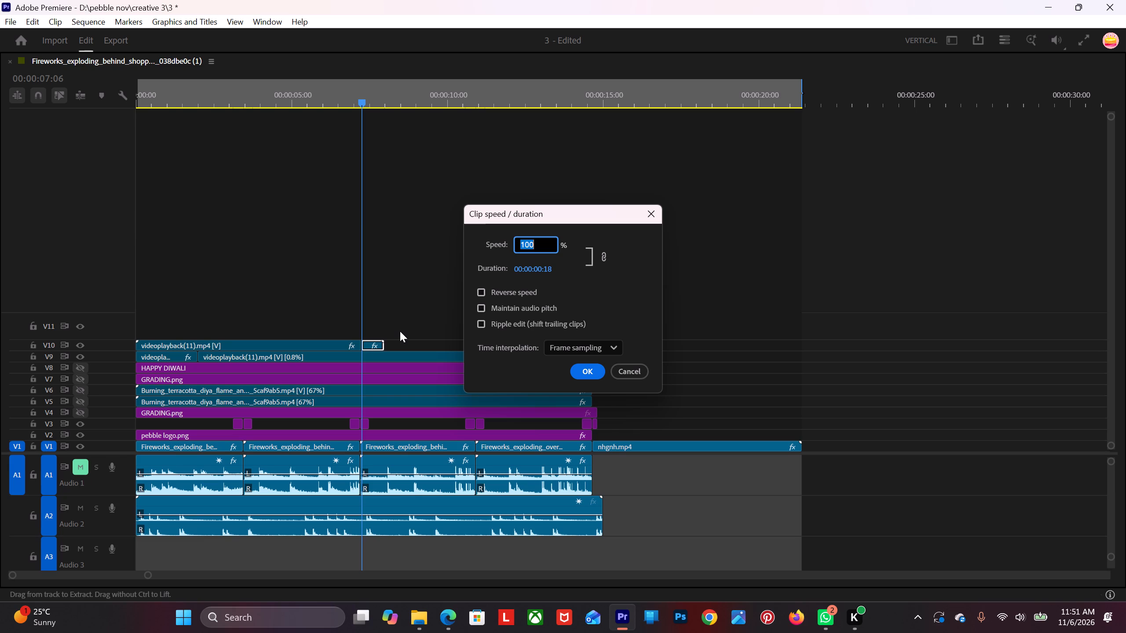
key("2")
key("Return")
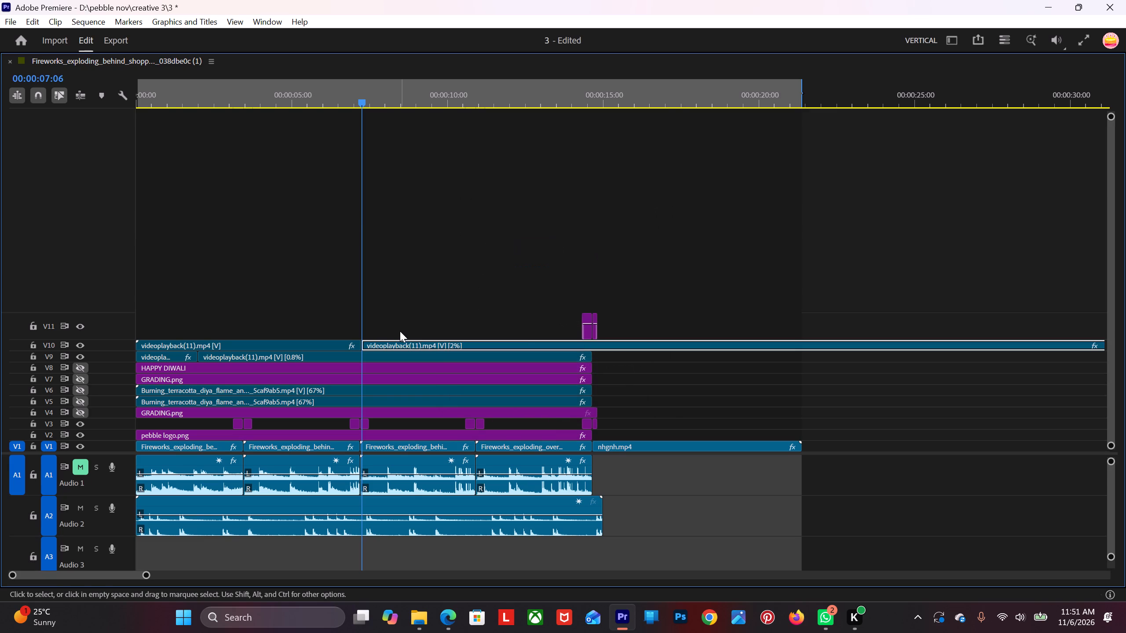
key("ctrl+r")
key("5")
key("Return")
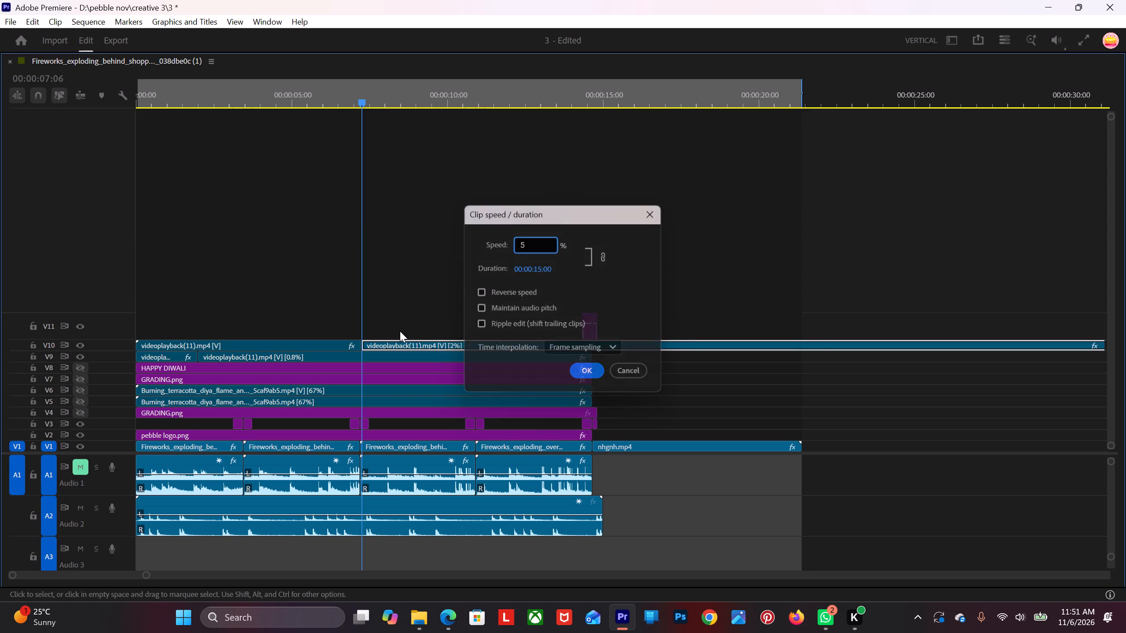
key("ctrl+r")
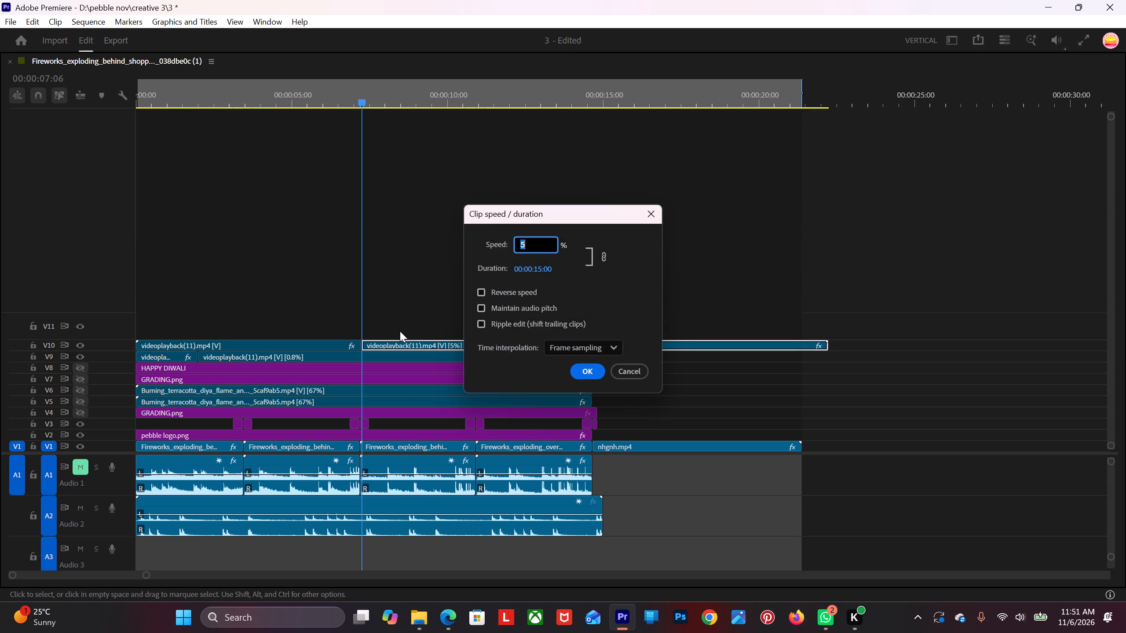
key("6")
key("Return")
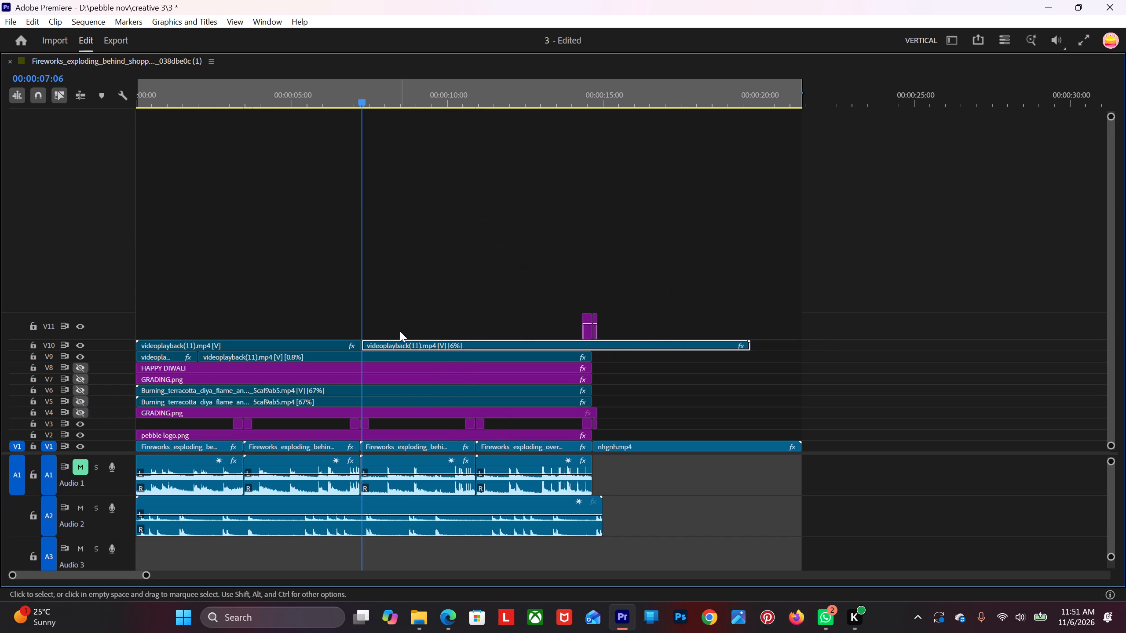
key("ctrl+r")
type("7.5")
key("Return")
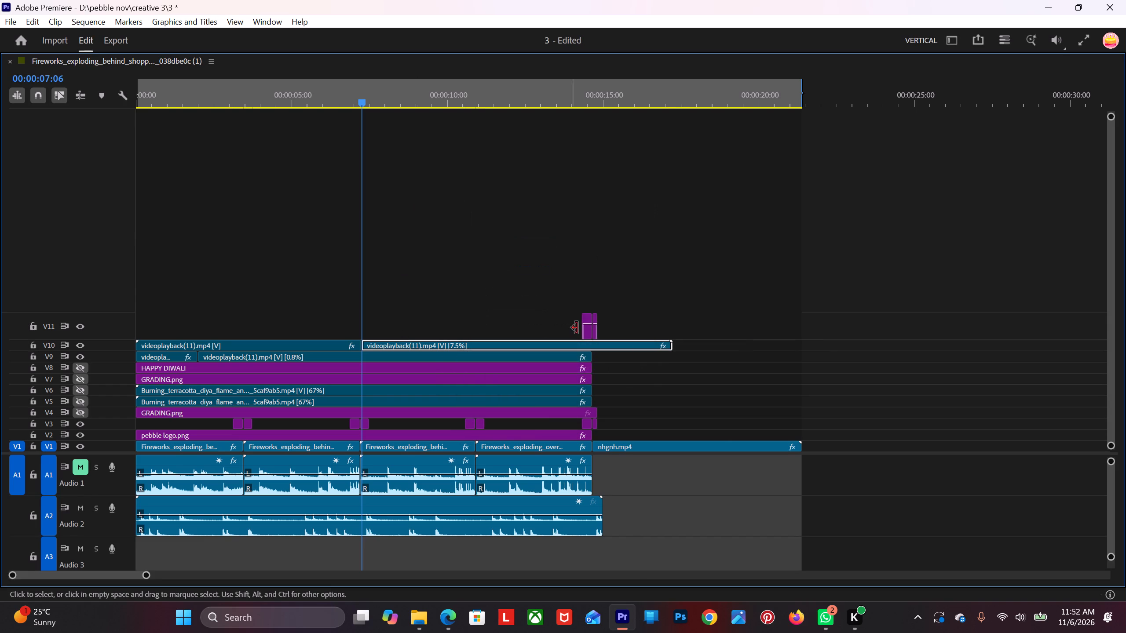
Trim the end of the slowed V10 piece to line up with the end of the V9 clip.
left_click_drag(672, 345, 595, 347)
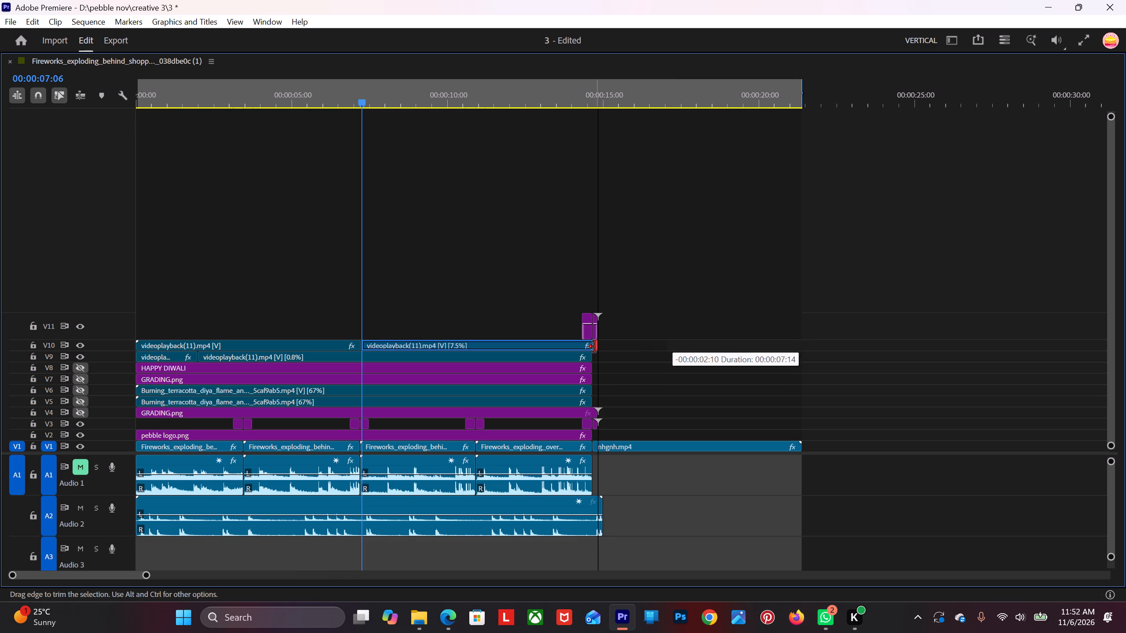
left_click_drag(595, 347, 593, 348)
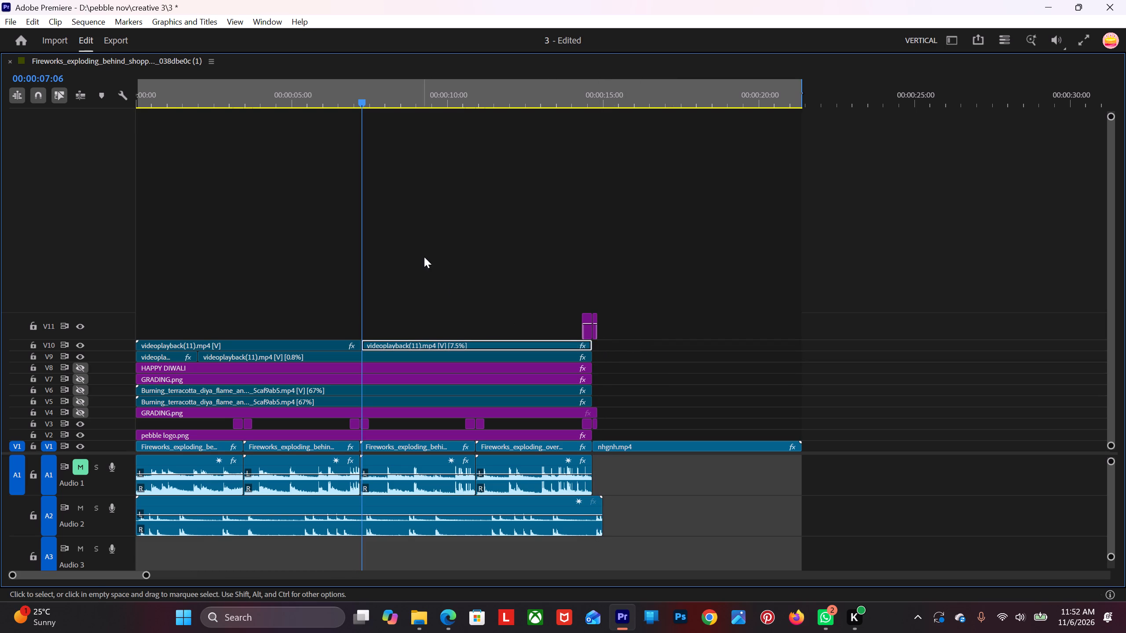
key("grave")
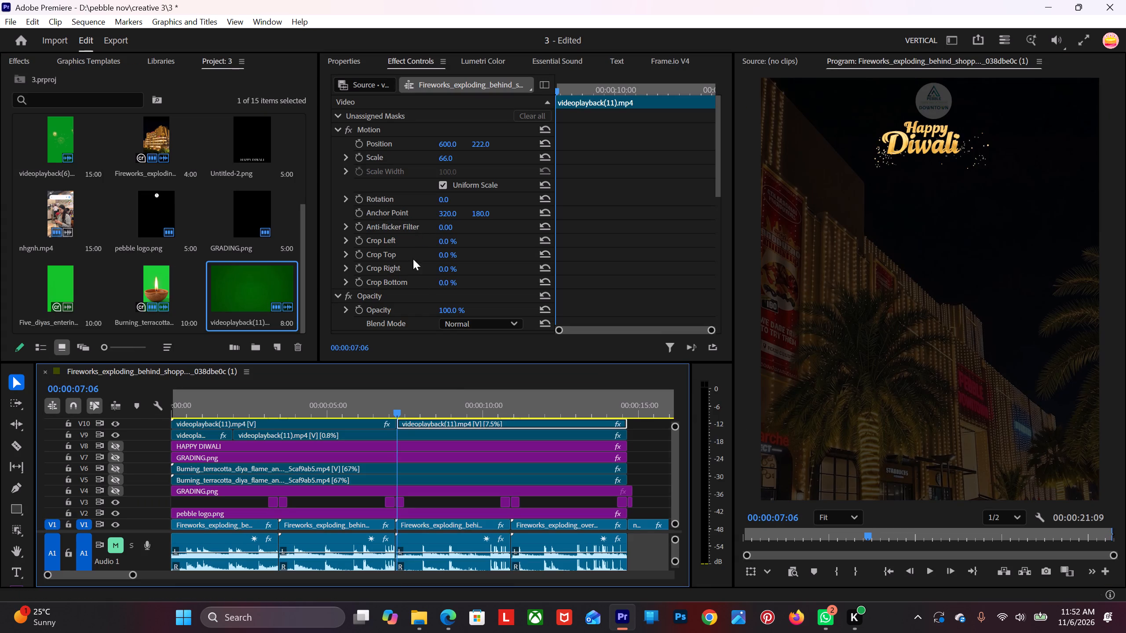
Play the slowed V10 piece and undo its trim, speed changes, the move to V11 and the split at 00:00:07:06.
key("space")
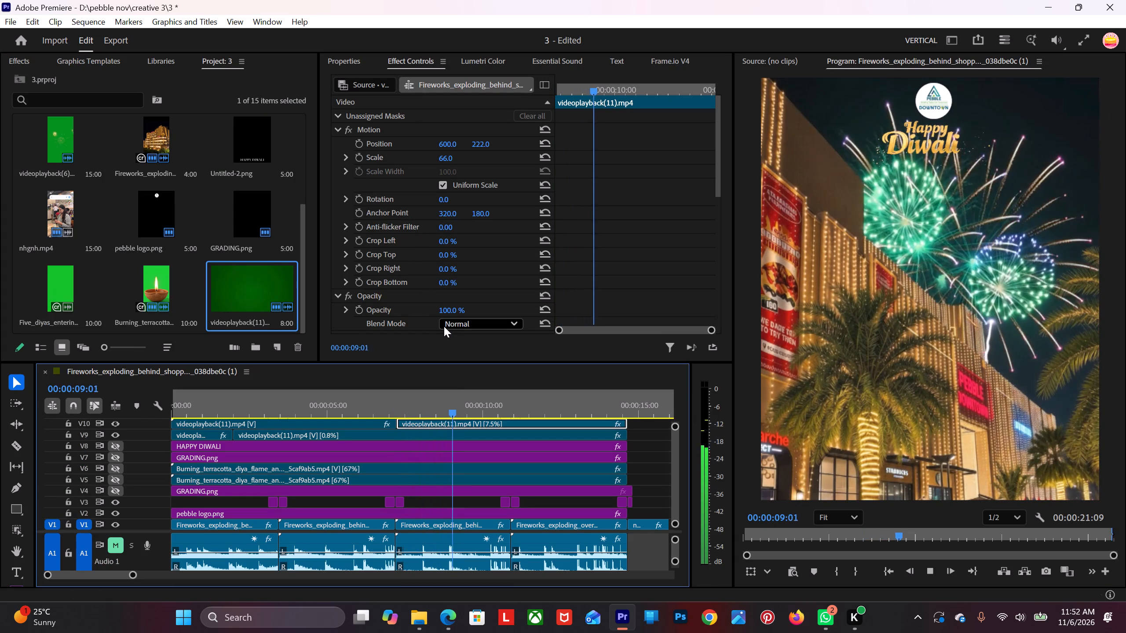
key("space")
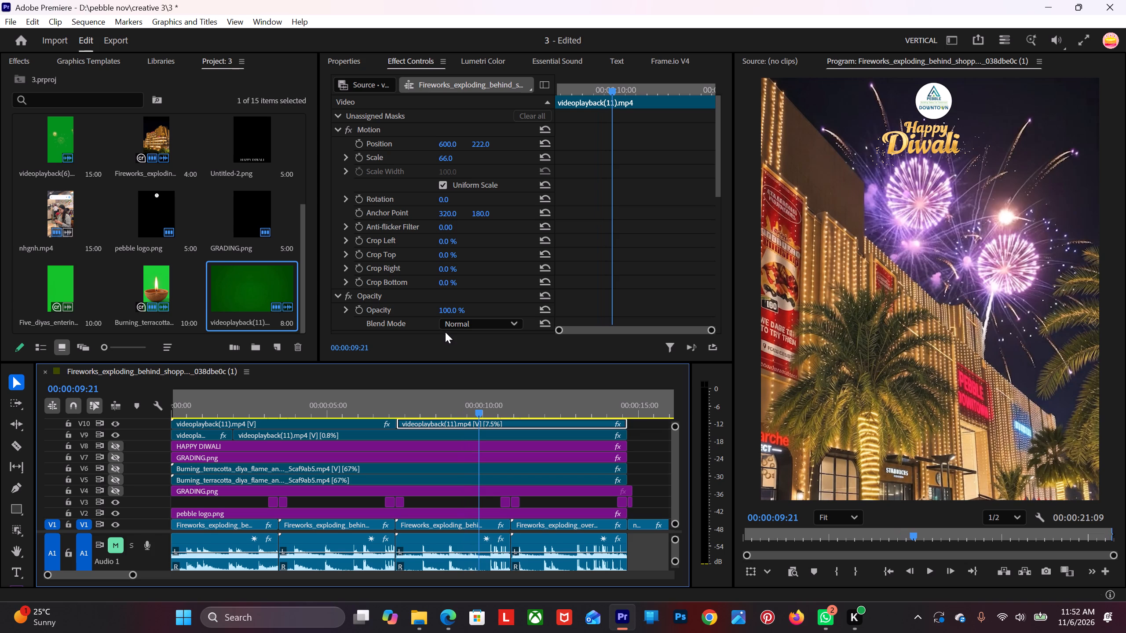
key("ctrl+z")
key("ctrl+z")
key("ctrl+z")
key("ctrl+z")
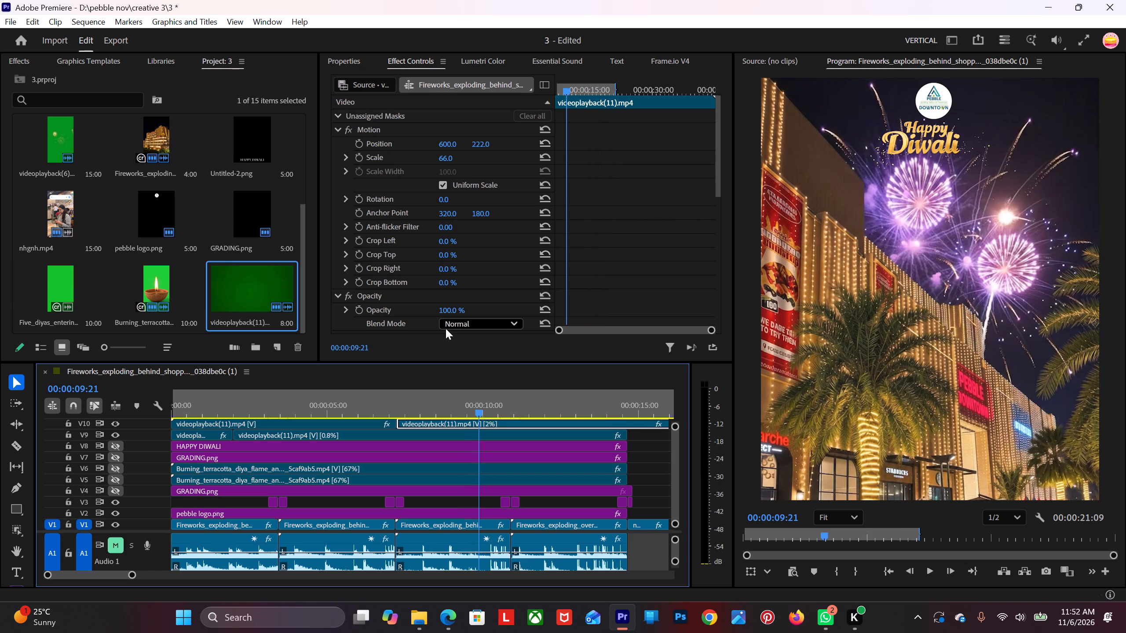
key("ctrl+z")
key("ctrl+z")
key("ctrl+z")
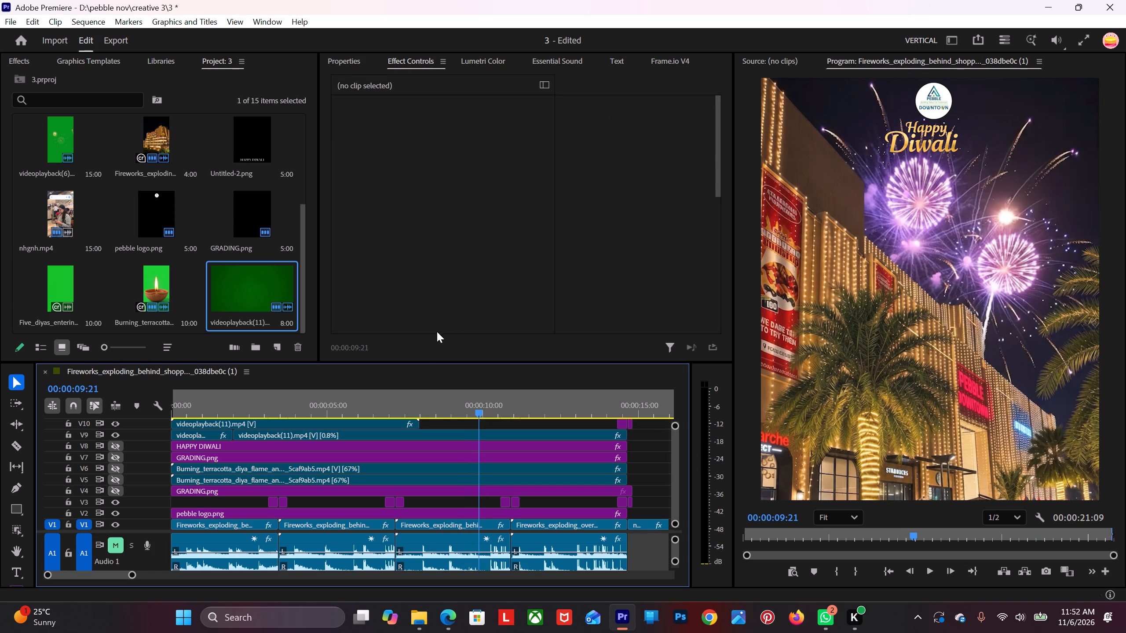
Examine the Happy Diwali text frame by frame around the end of the V10 clip to find a clean cut point.
left_click_drag(474, 407, 411, 422)
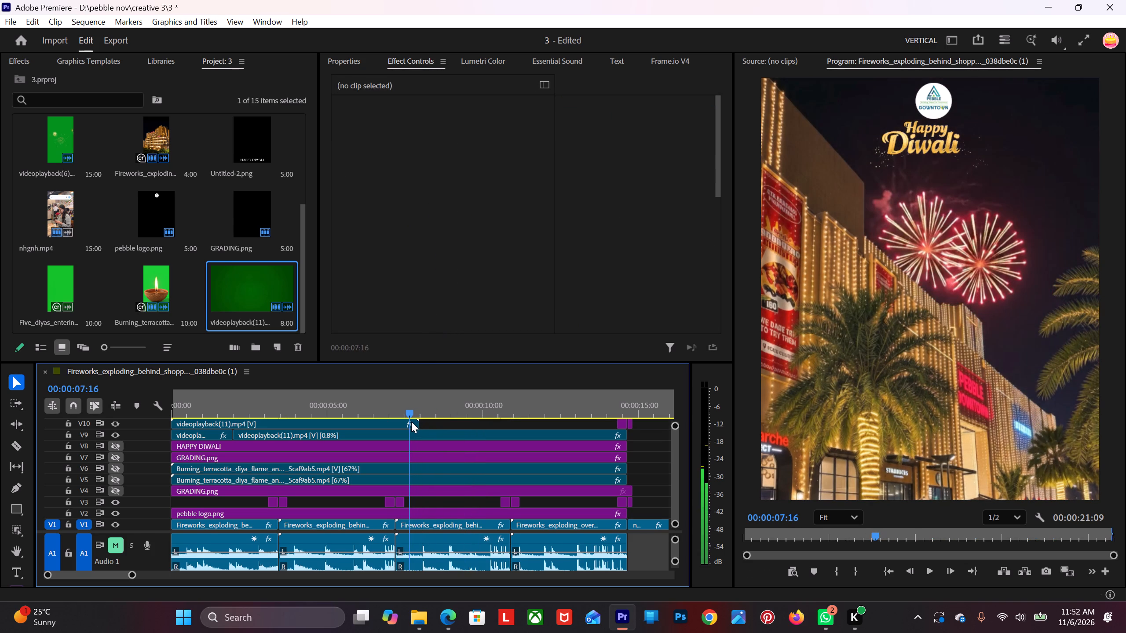
left_click_drag(411, 422, 415, 416)
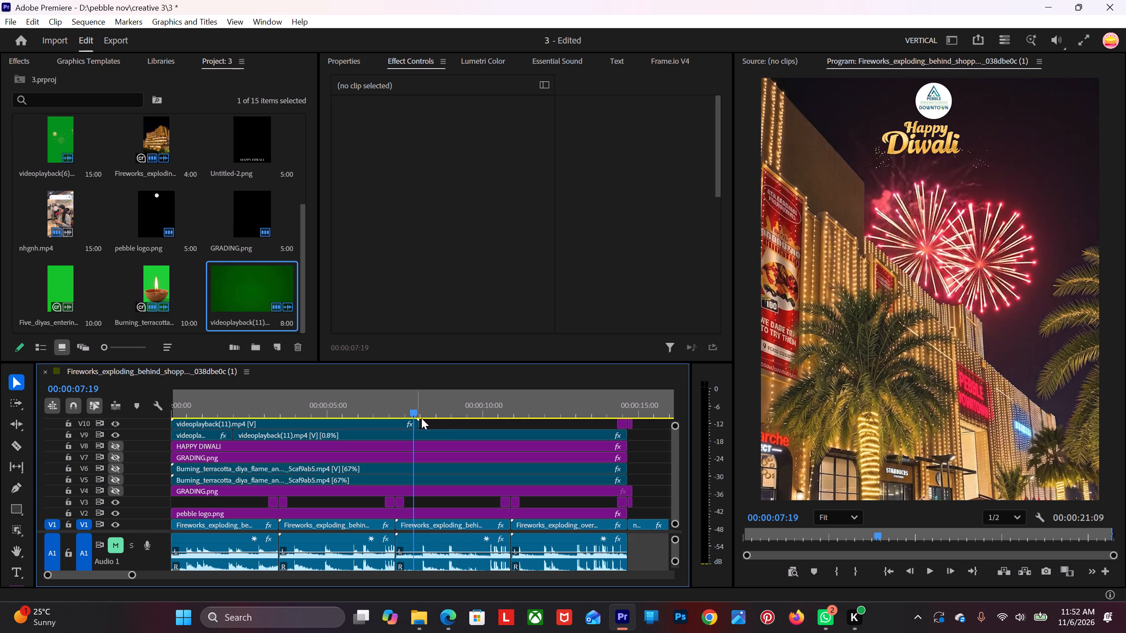
key("Right")
key("Right")
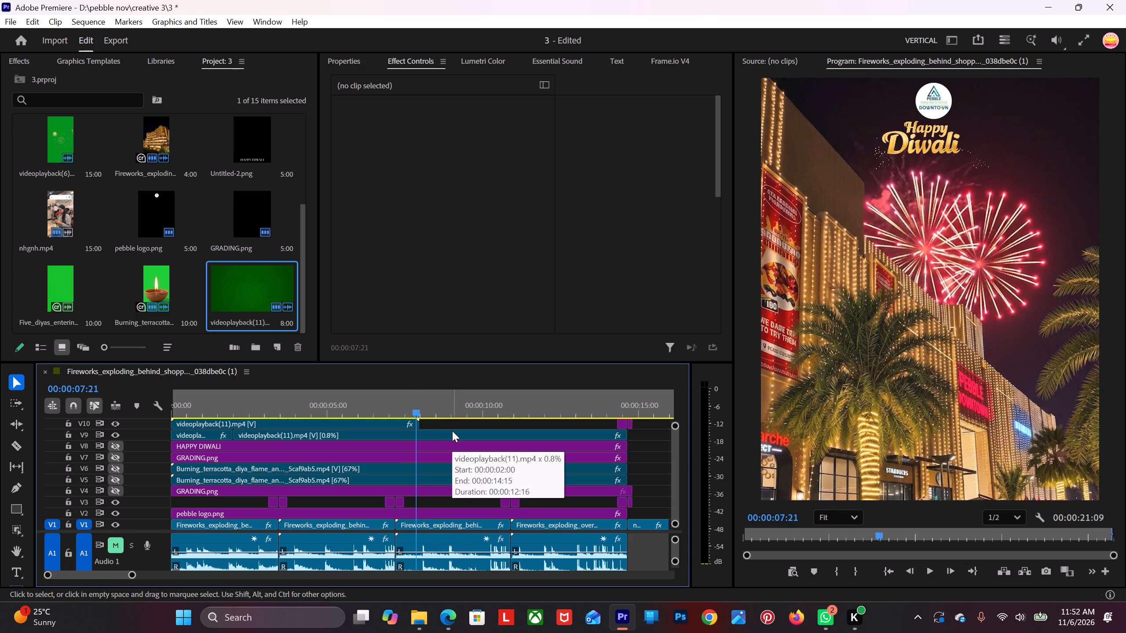
key("Right")
key("Right")
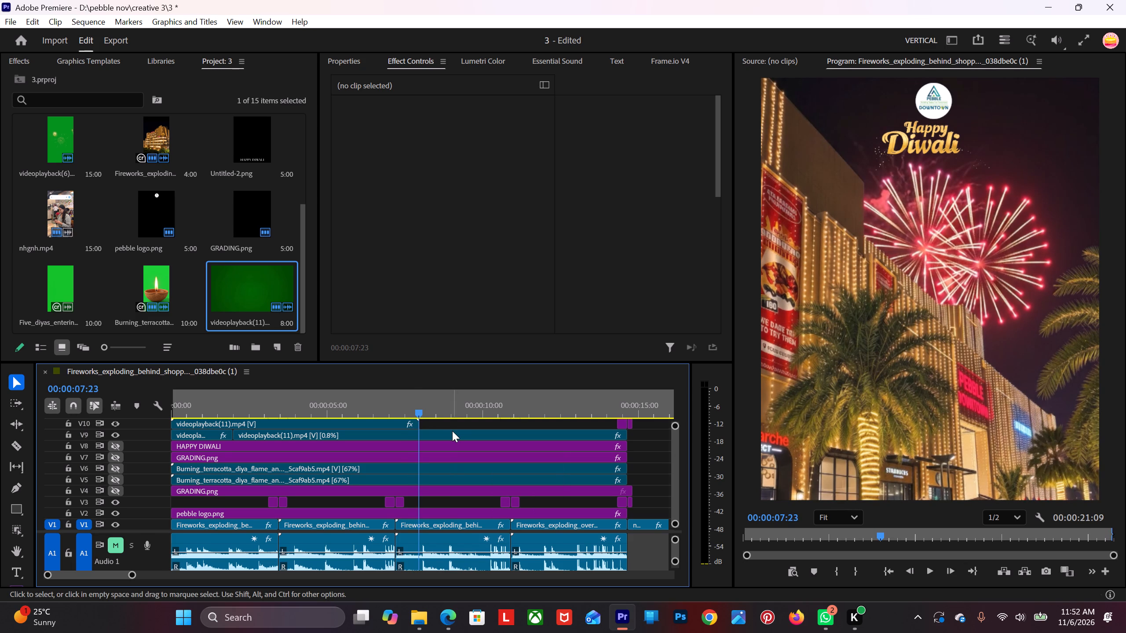
key("Right")
key("Right")
key("Right")
key("Right")
key("Right")
key("Right")
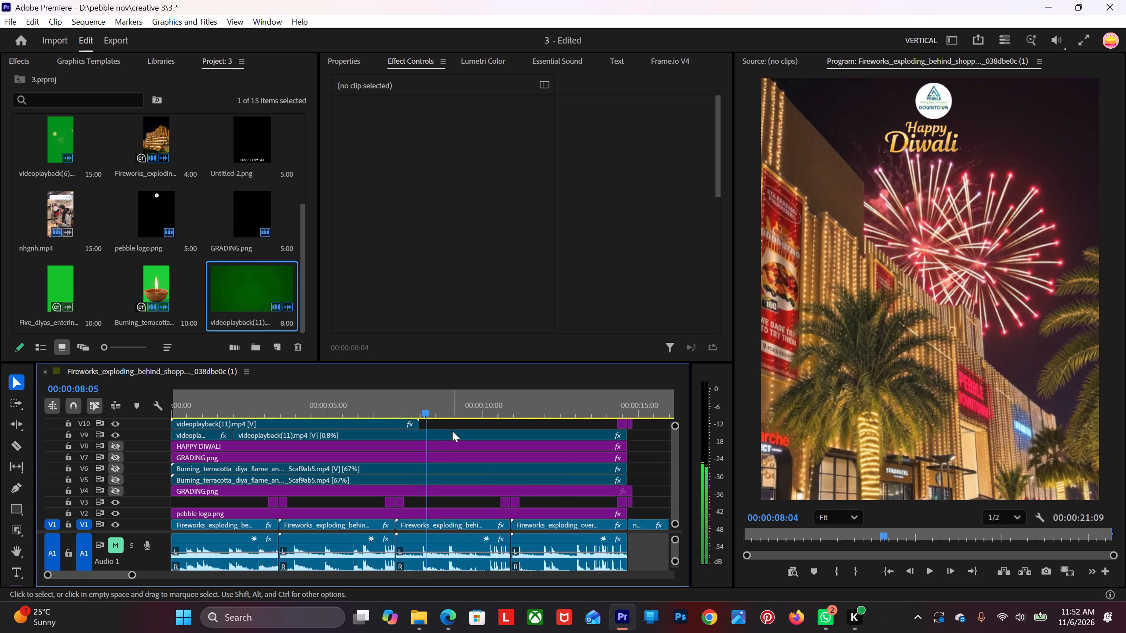
key("Right")
key("Right")
key("Right")
key("Right")
key("Right")
key("Right")
key("Right")
key("Right")
key("Left")
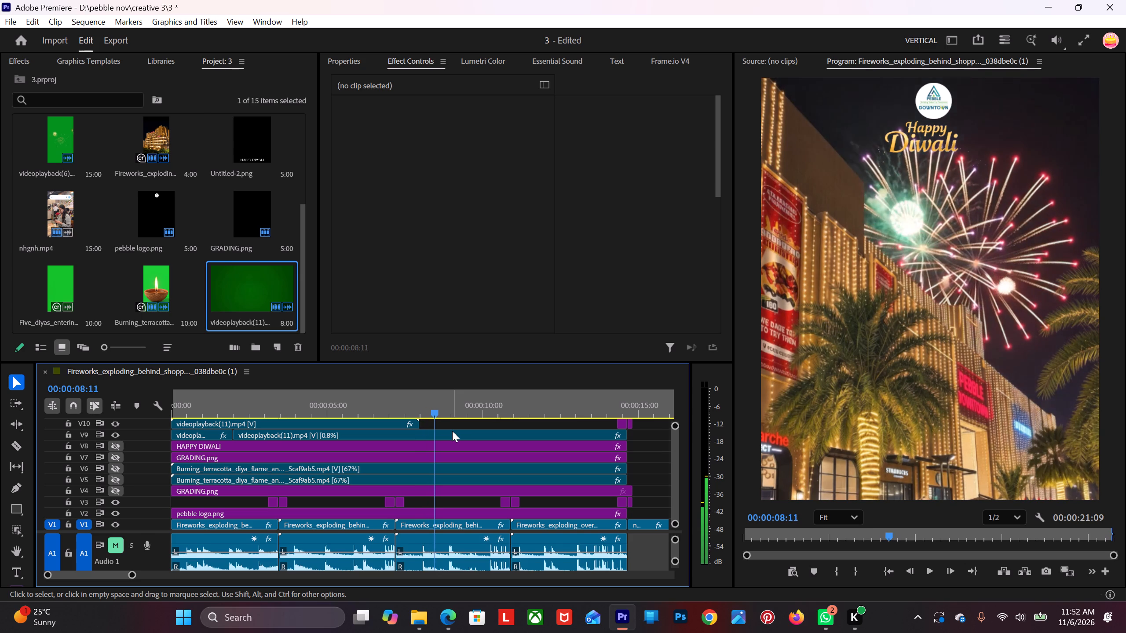
key("Left")
key("Left")
key("Left")
key("Left")
key("Left")
key("Left")
key("Left")
key("Left")
key("Left")
key("Left")
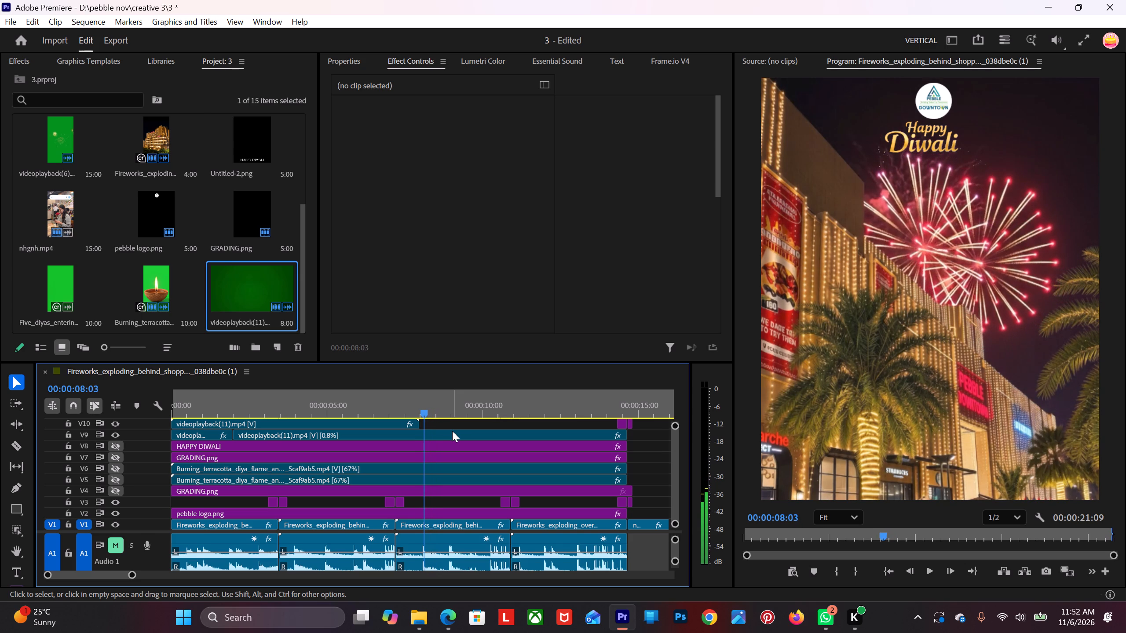
key("Left")
key("Left")
key("Left")
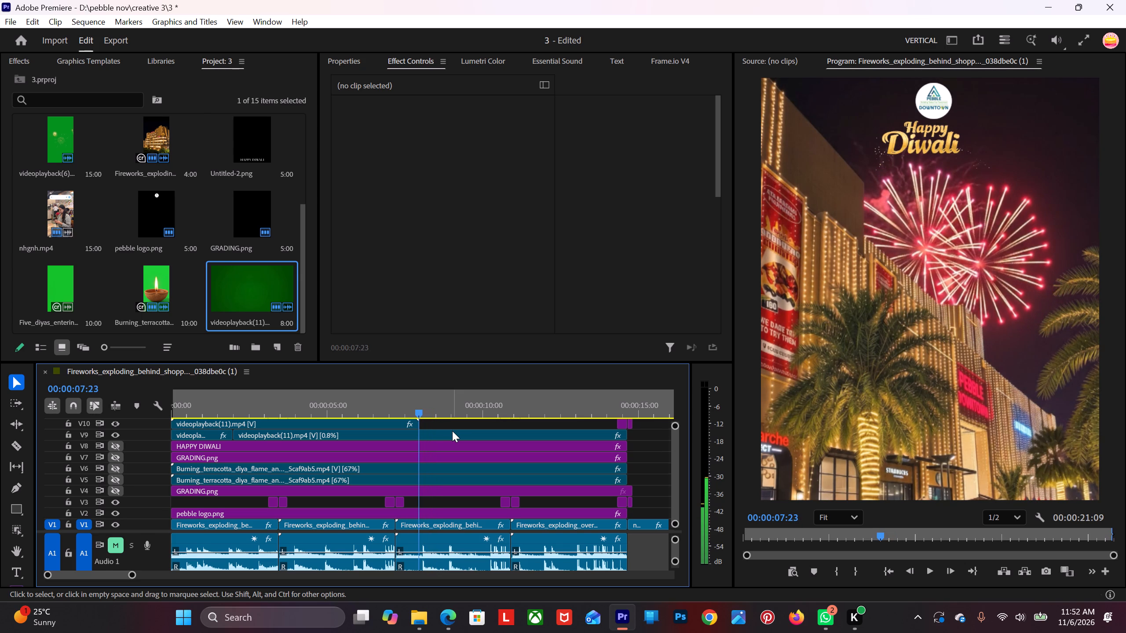
key("Left")
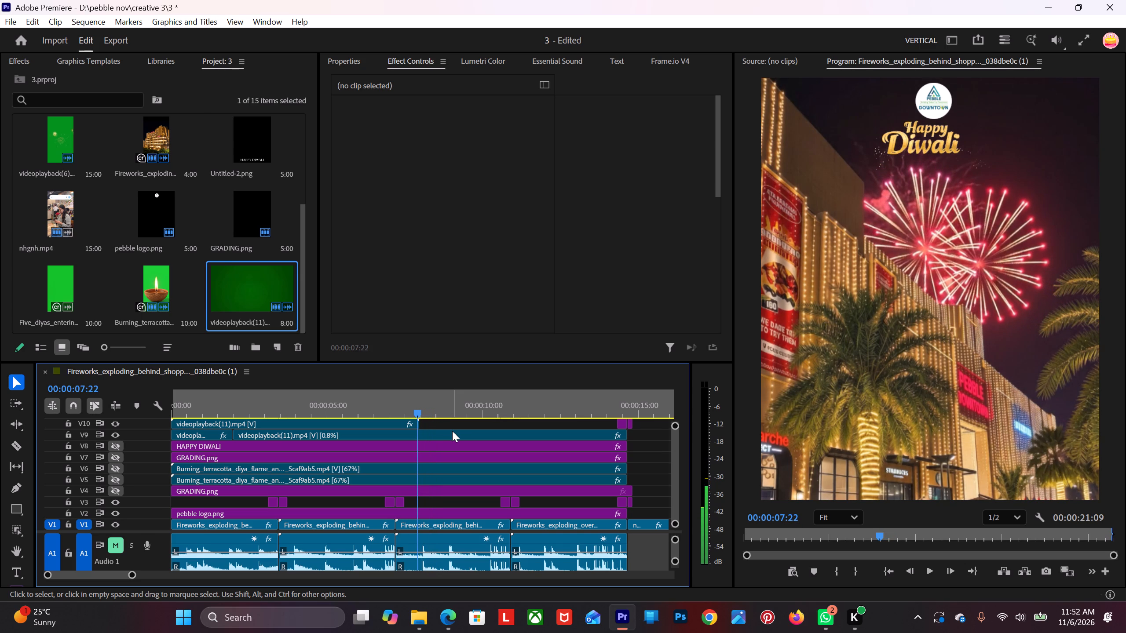
Split the V10 videoplayback(11).mp4 clip at 00:00:07:23, just before its end.
scroll(409, 425, "up", 18, "alt")
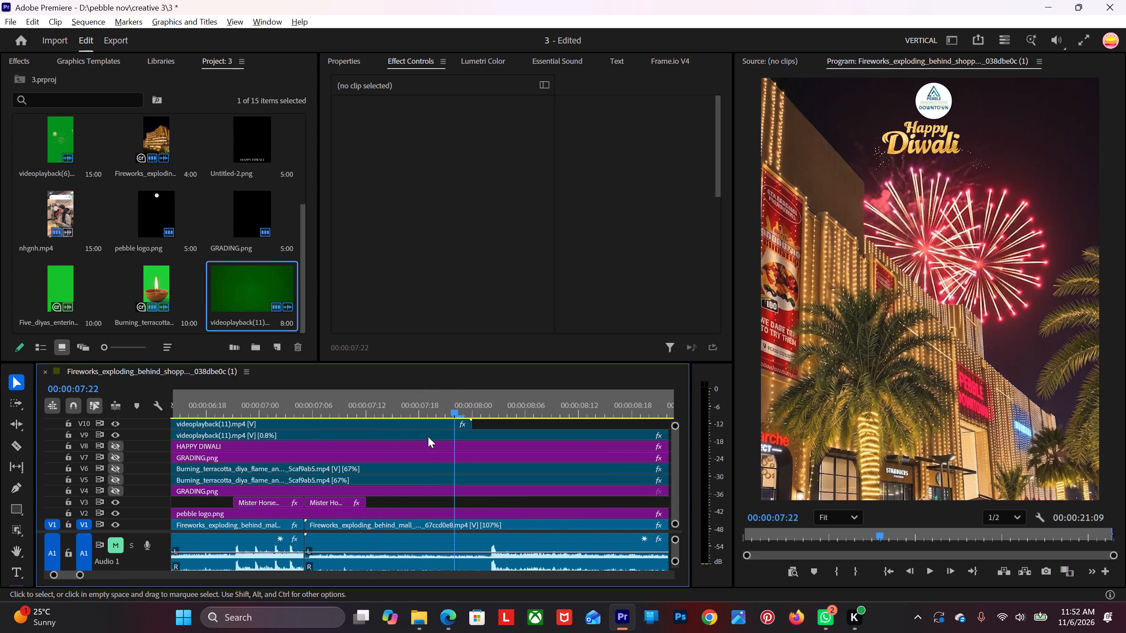
scroll(430, 438, "down", 6)
scroll(386, 421, "up", 8, "alt")
scroll(370, 421, "up", 7)
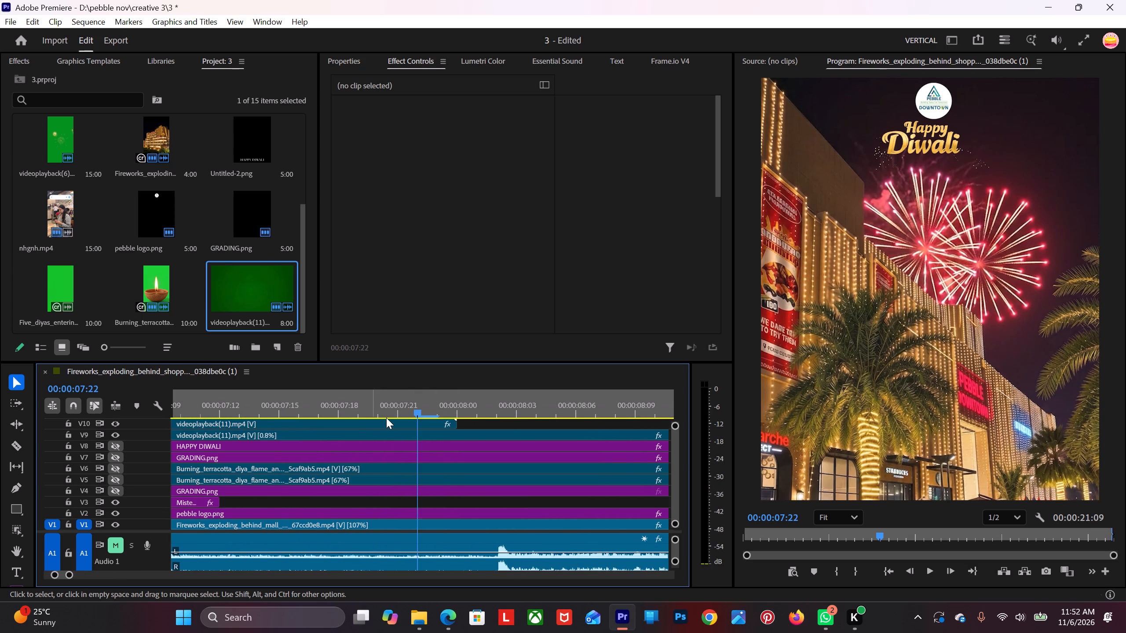
key("Right")
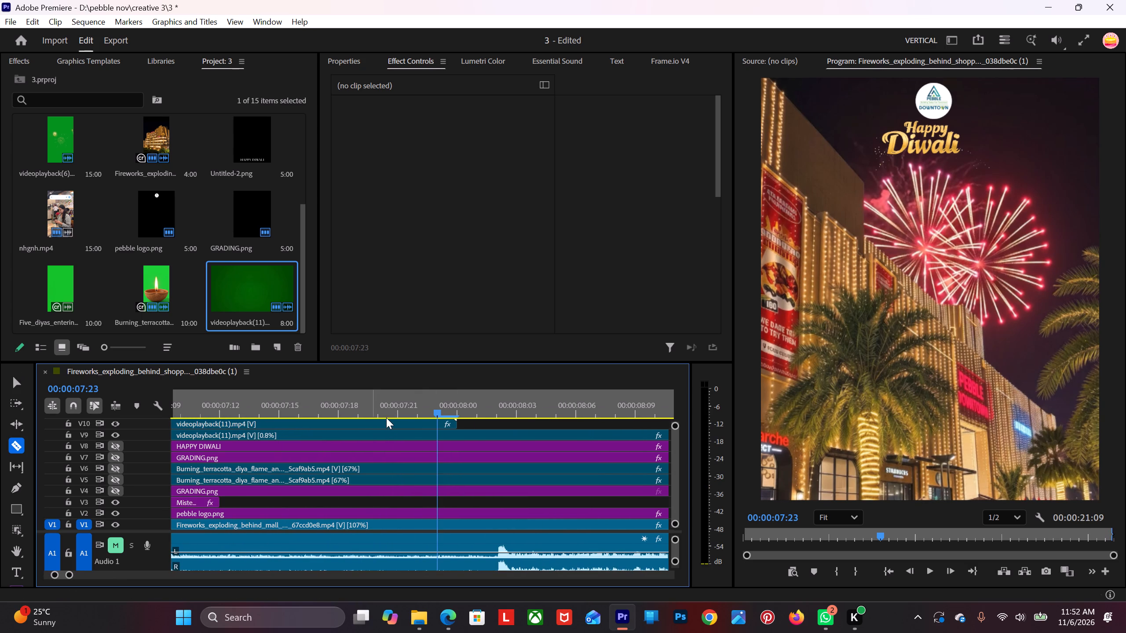
key("c")
left_click(442, 427)
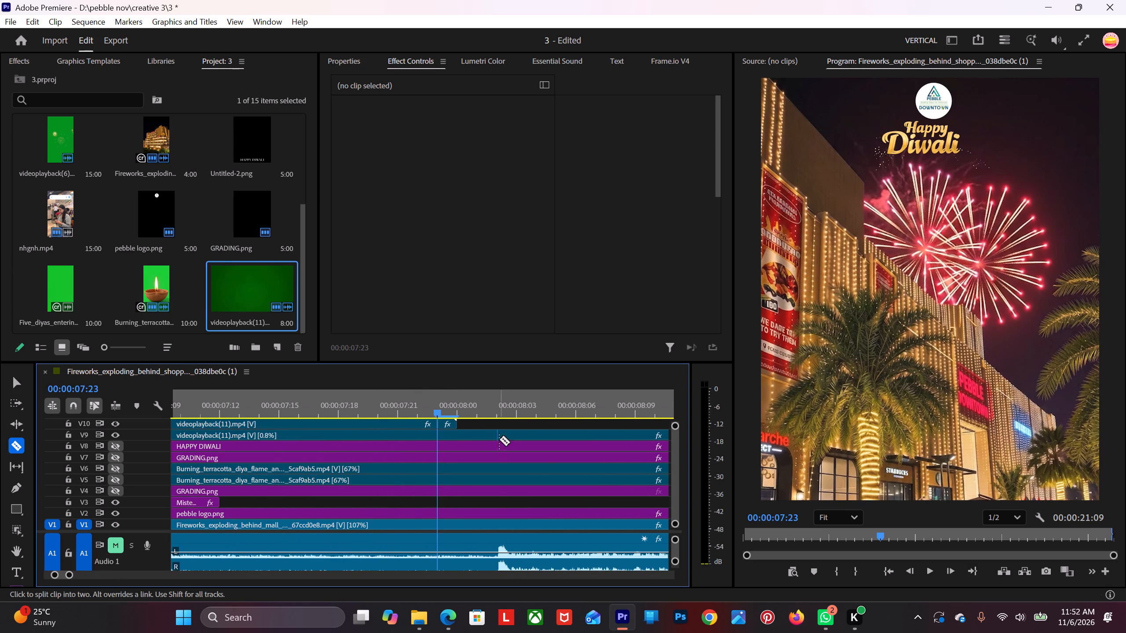
key("v")
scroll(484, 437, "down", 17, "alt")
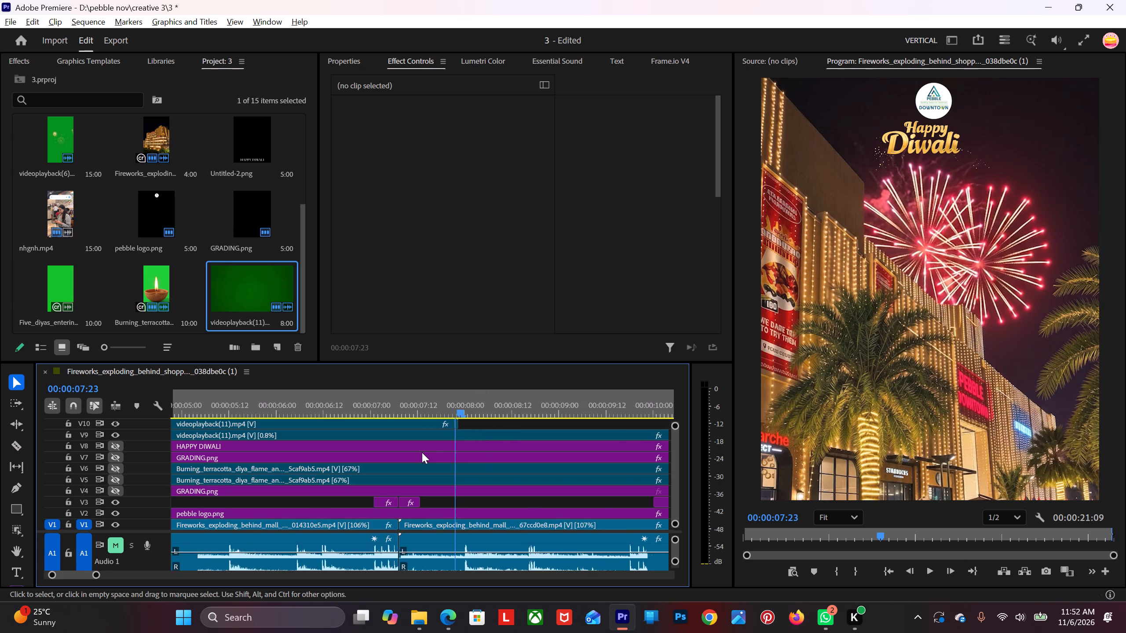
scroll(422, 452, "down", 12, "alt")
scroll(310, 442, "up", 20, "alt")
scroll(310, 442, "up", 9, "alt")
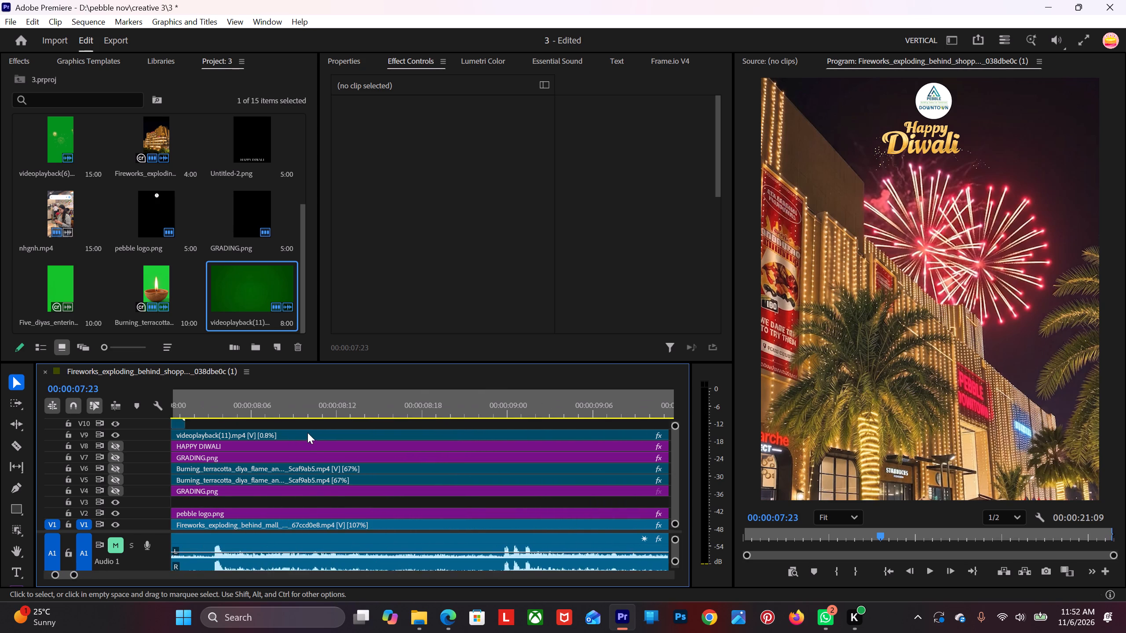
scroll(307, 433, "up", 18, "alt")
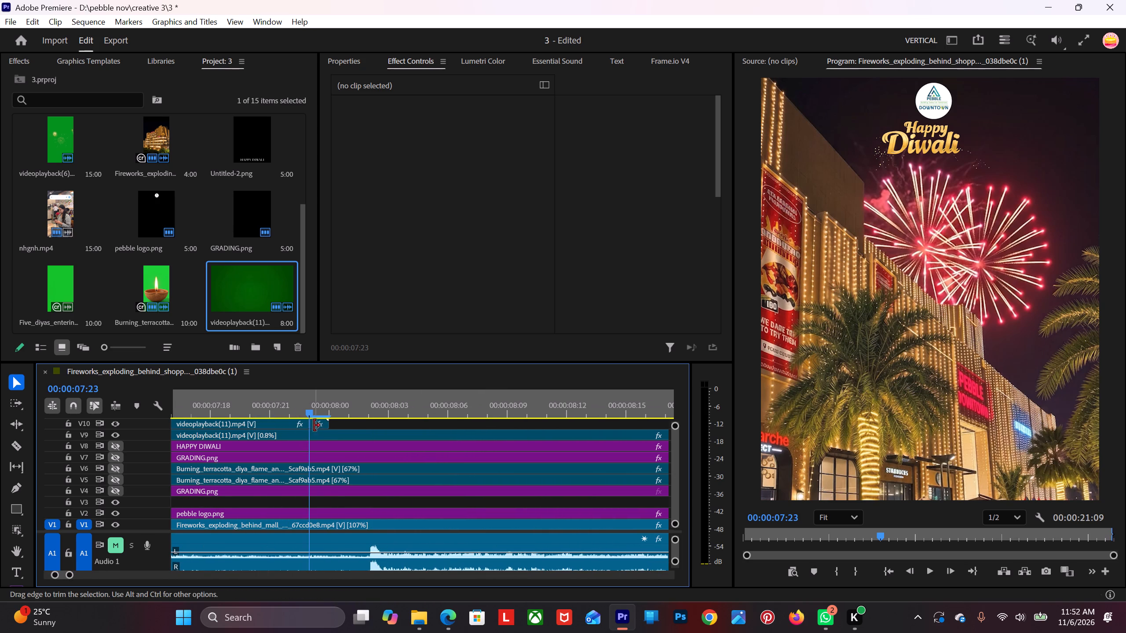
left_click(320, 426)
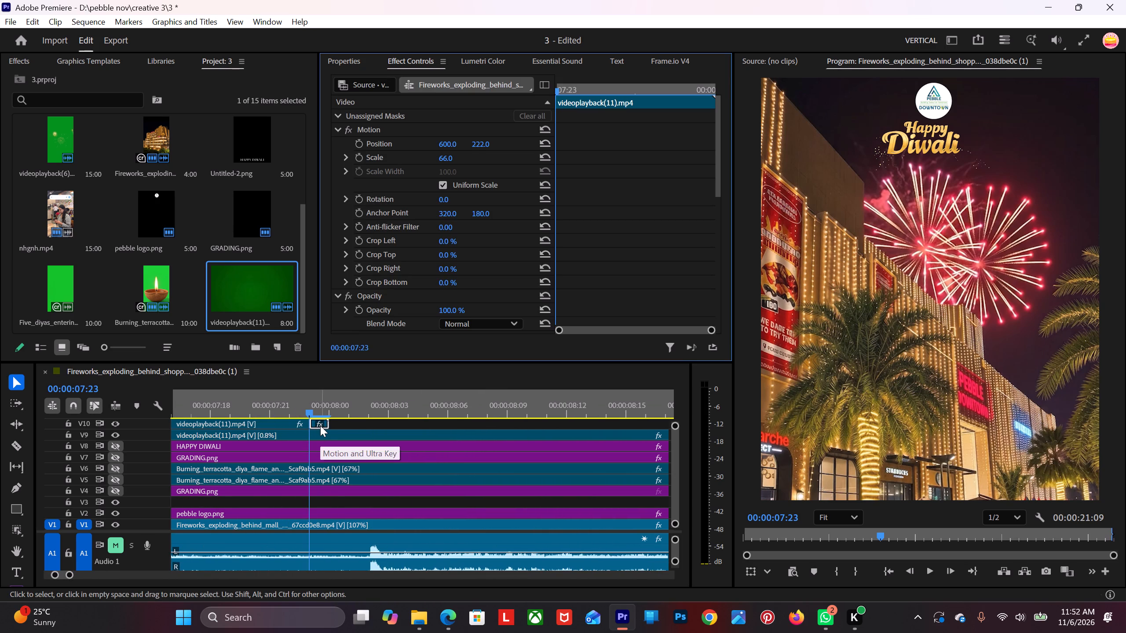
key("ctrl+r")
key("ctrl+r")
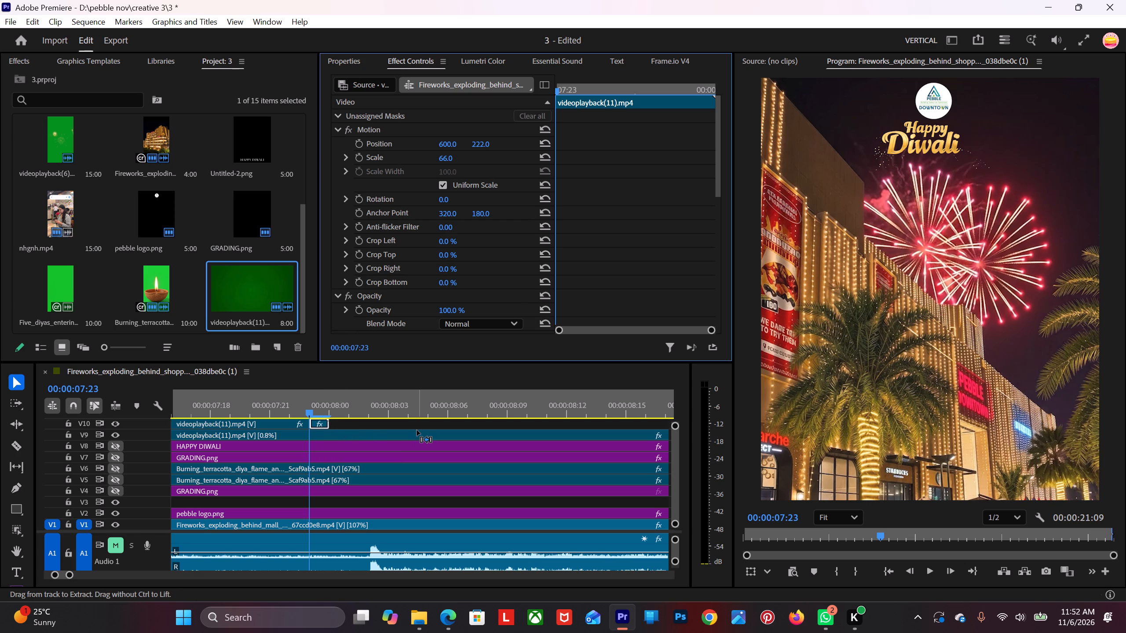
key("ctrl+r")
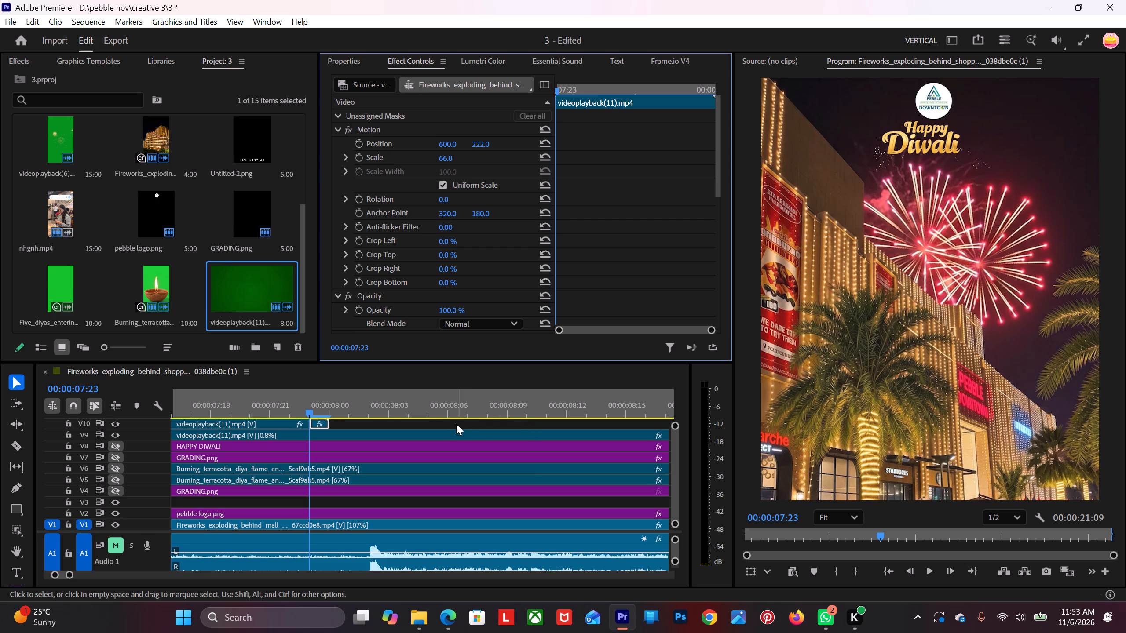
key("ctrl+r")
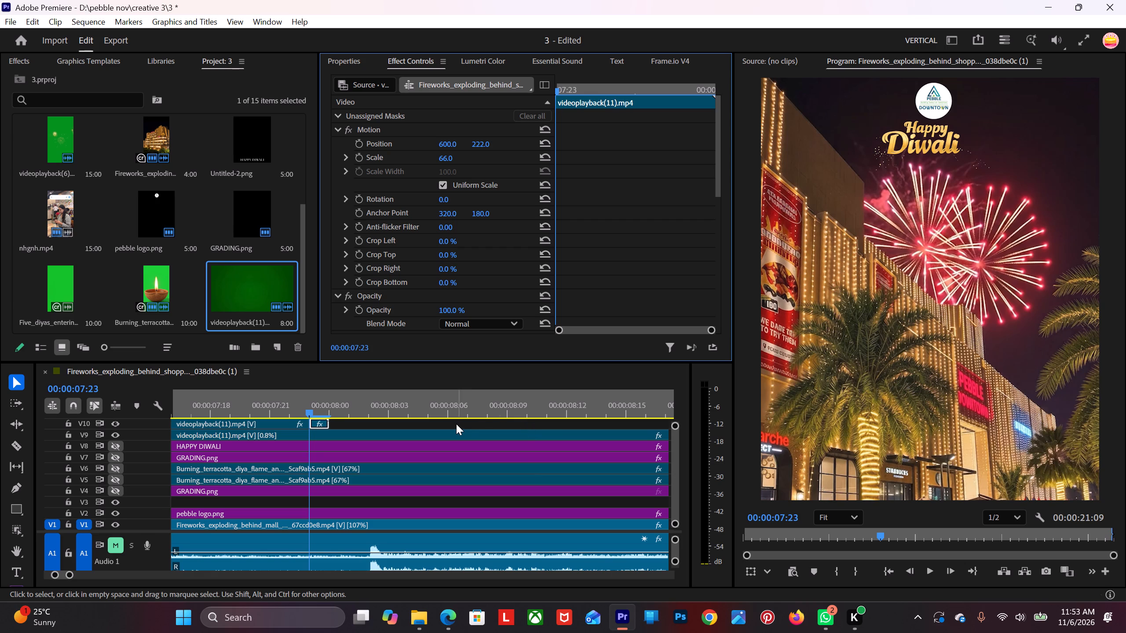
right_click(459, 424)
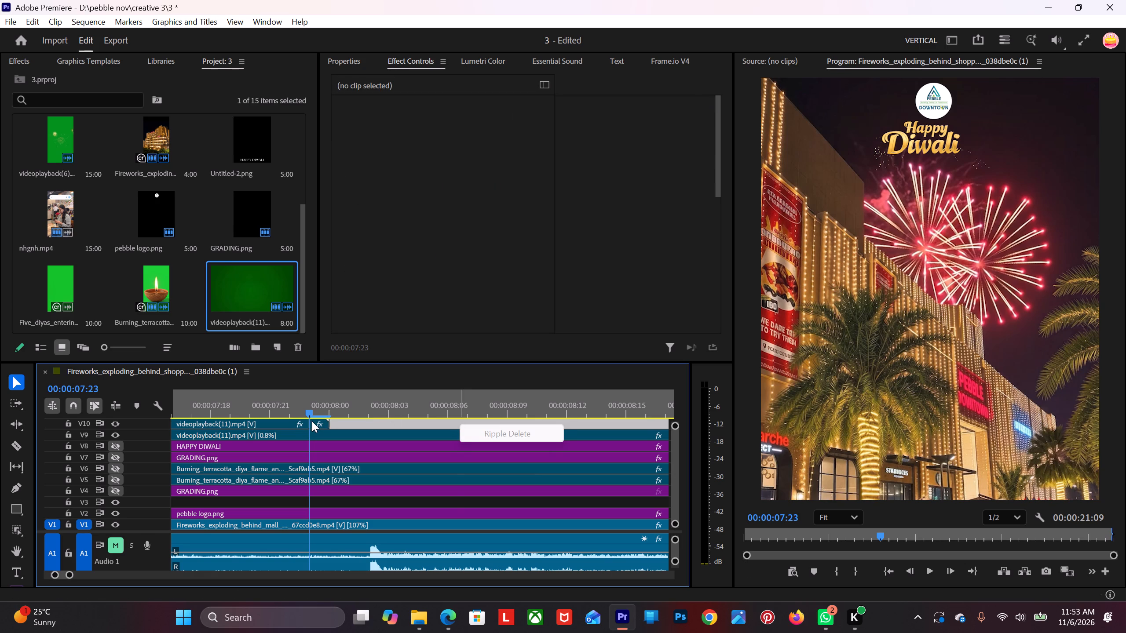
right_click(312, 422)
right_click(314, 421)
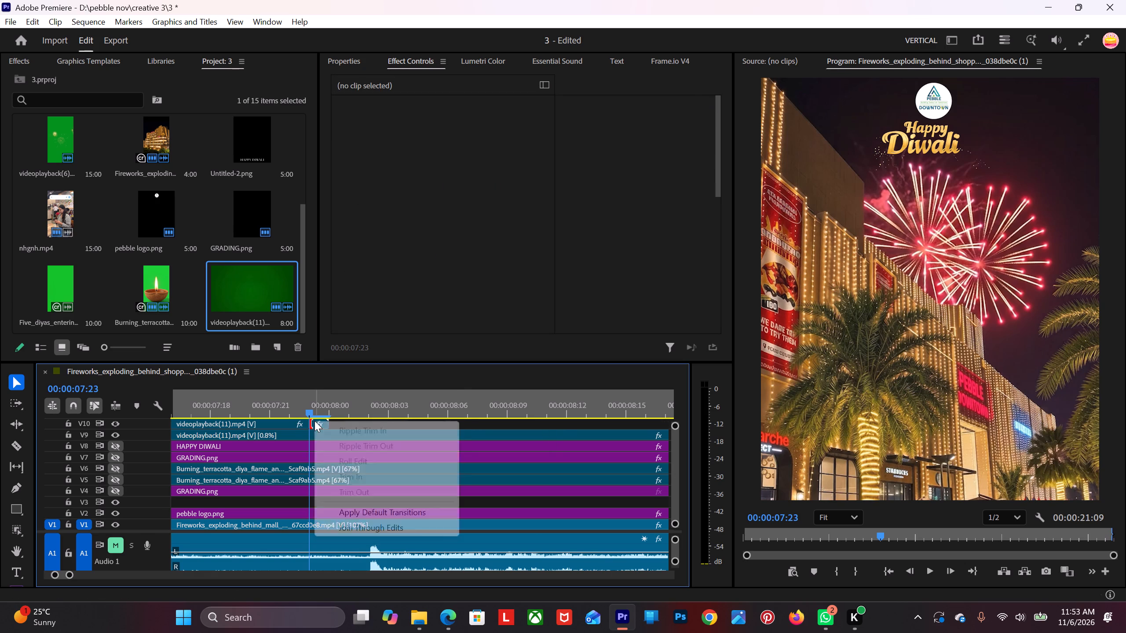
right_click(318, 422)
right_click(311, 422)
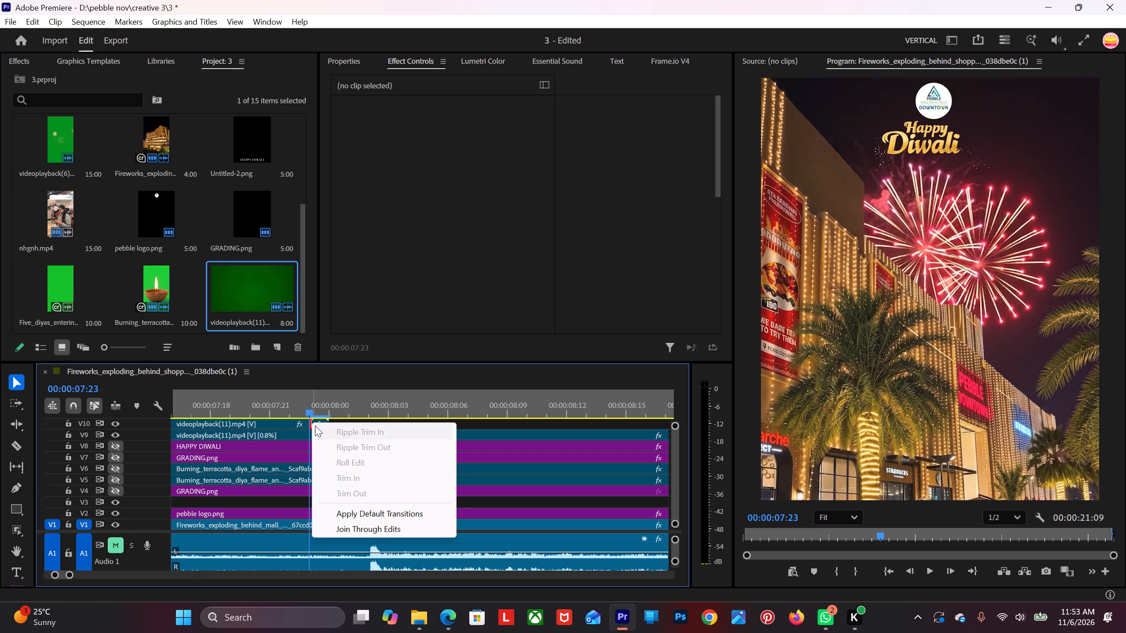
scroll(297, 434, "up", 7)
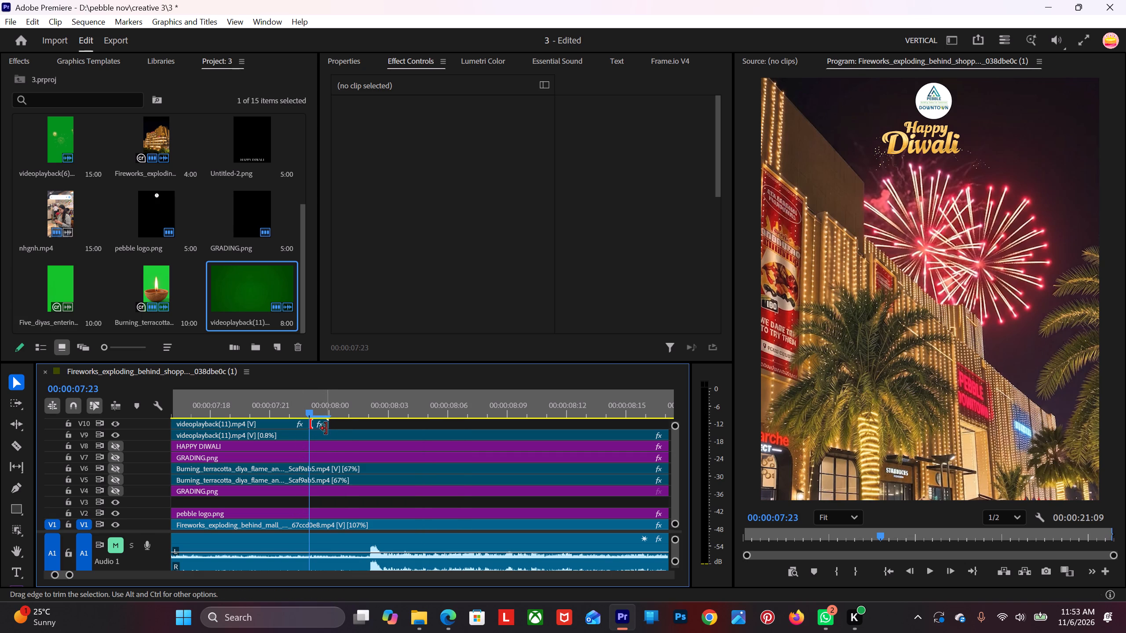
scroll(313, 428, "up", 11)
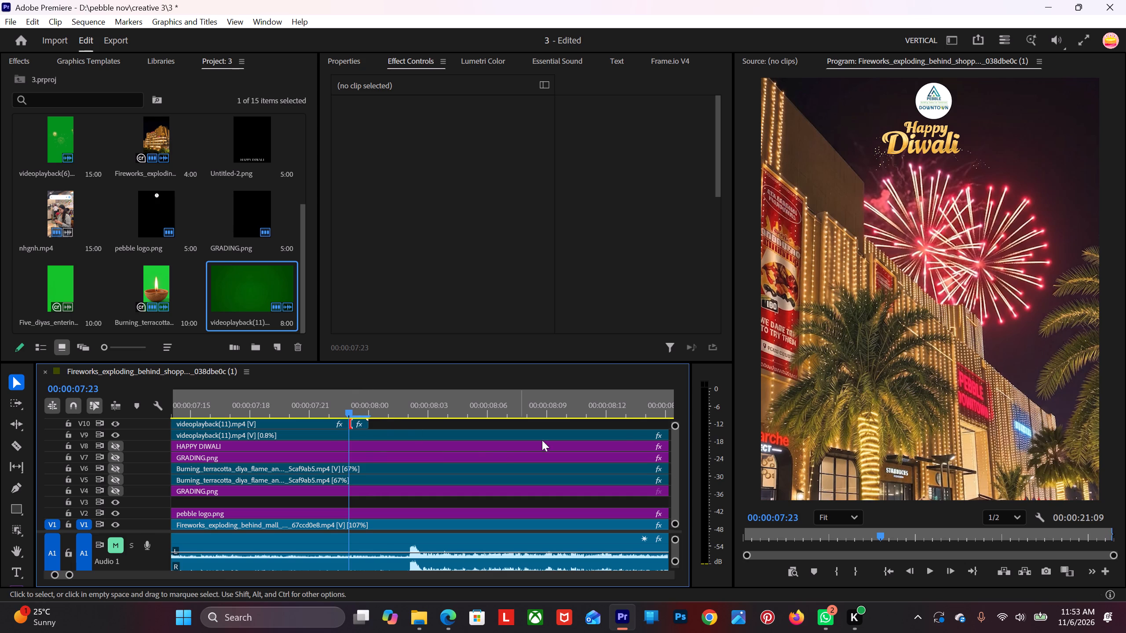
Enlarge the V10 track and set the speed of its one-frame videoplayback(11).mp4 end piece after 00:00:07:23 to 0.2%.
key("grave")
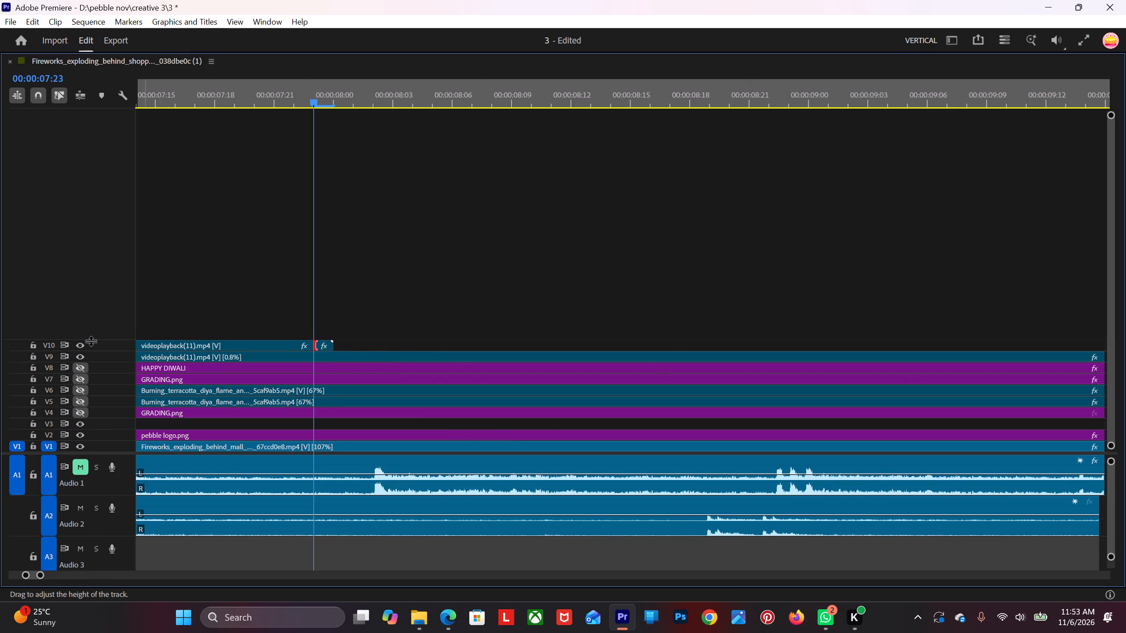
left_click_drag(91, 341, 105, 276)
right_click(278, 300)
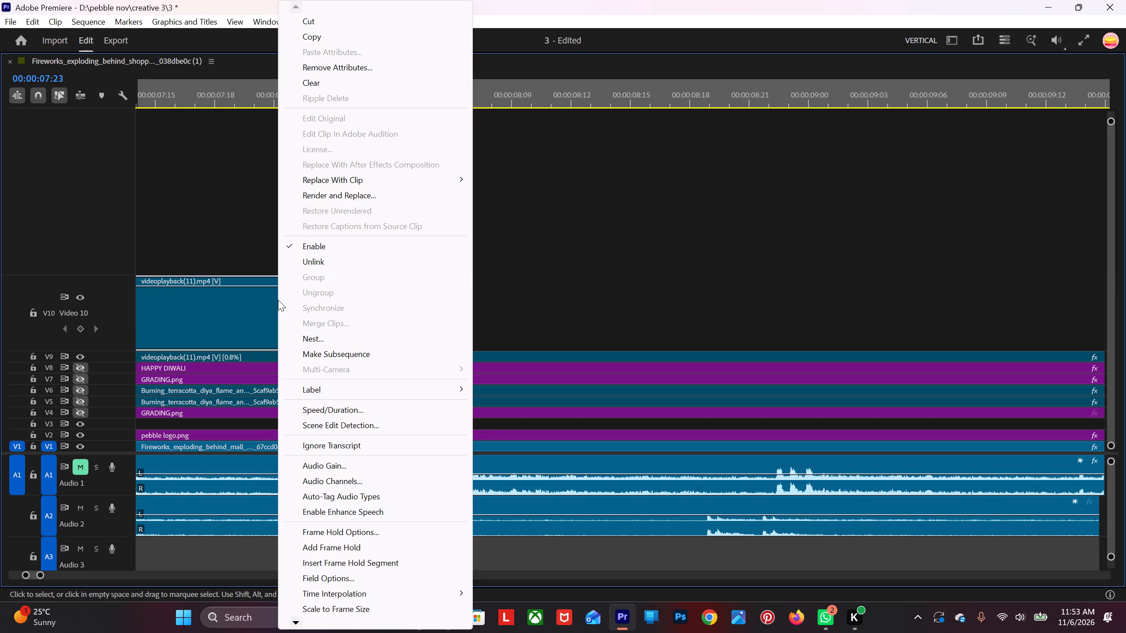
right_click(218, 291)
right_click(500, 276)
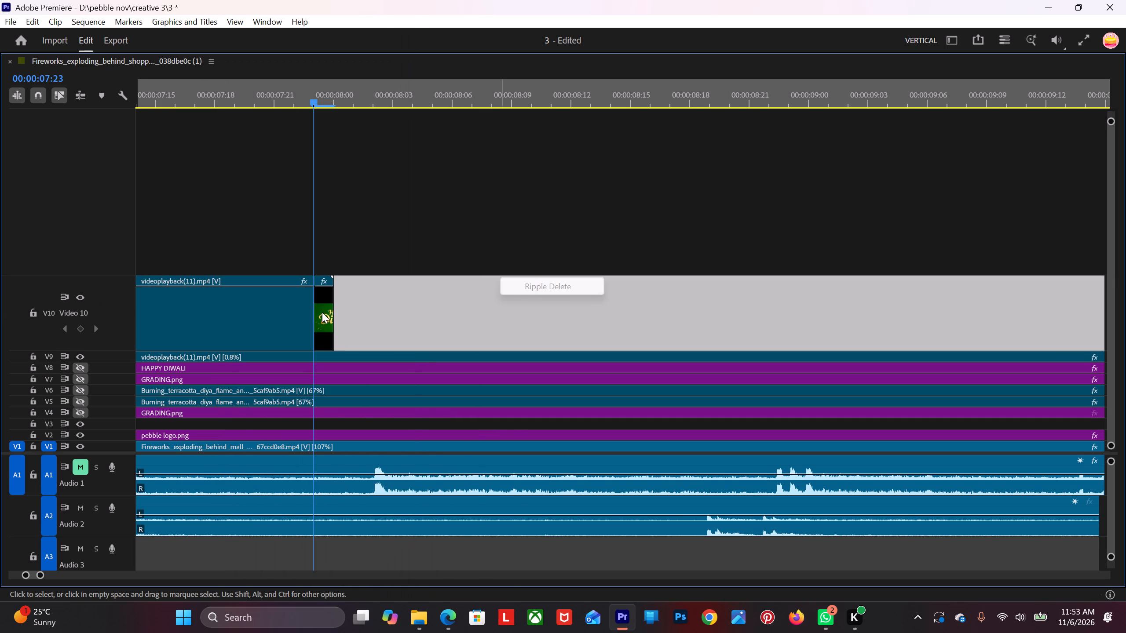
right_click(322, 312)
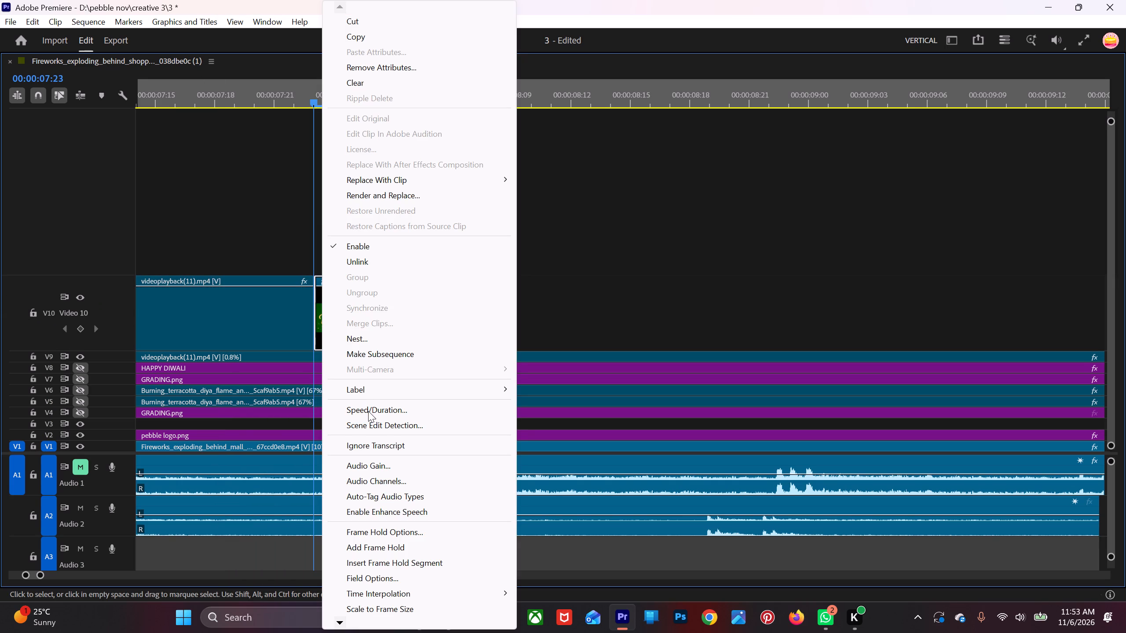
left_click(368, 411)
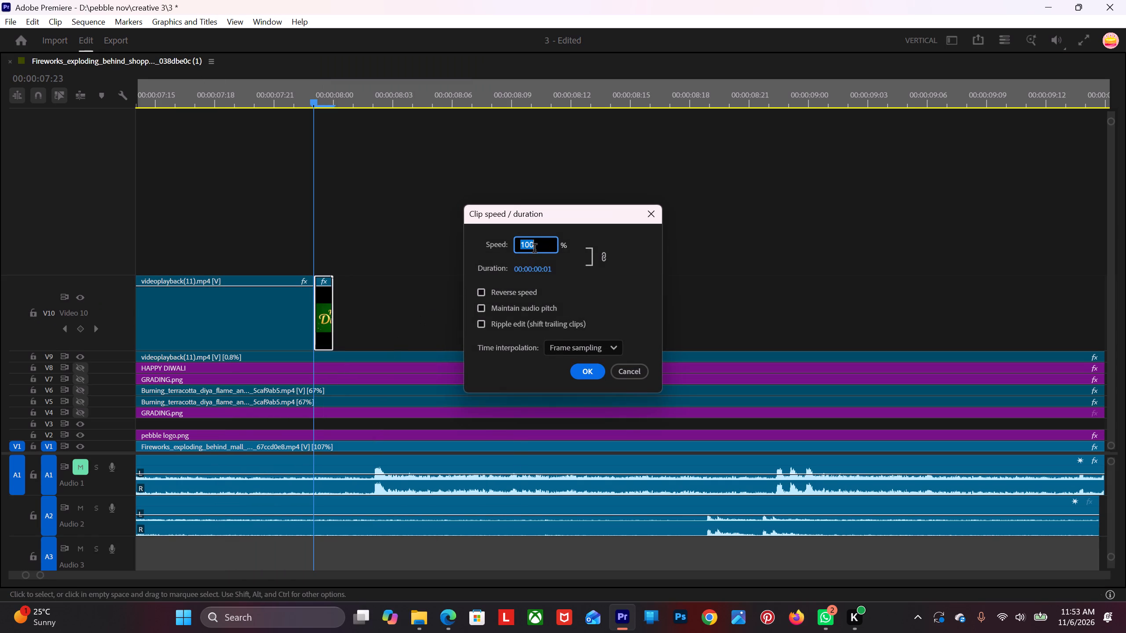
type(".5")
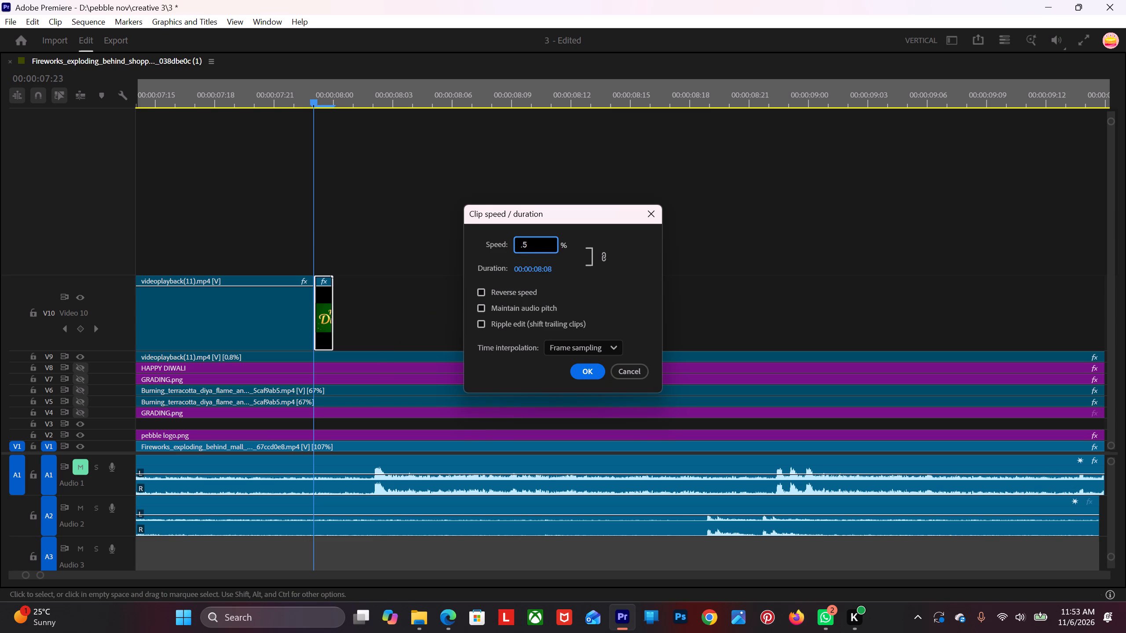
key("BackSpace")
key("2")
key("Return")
Reduce the V10 track height and move the two short clips after the slowed piece from V10 straight up to V11.
scroll(506, 360, "down", 20, "alt")
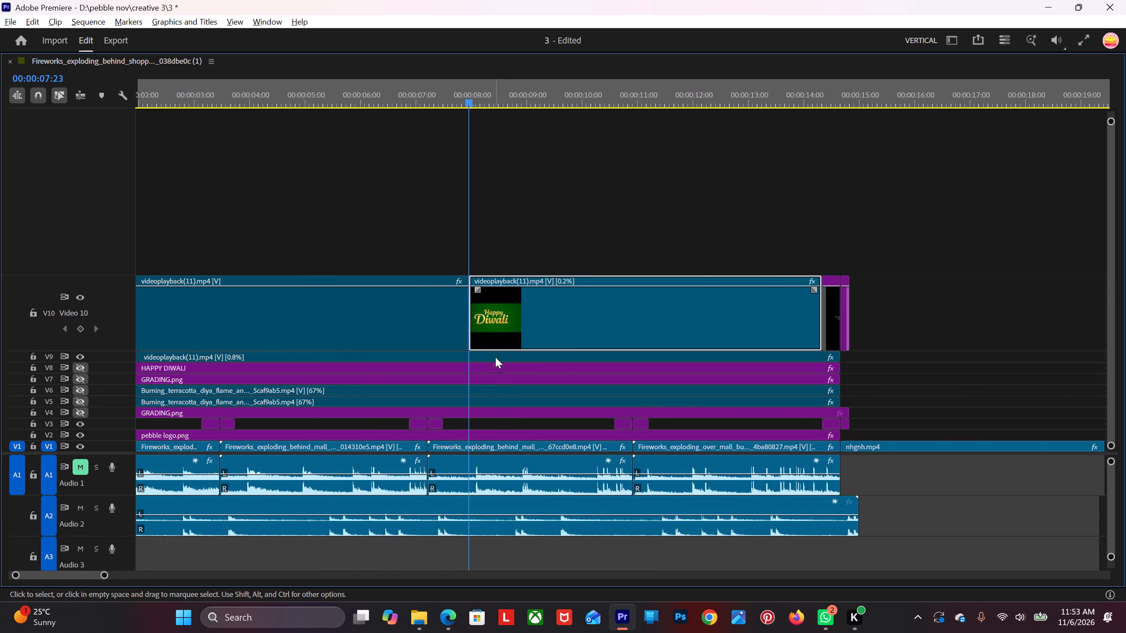
scroll(495, 357, "down", 3, "alt")
scroll(447, 315, "up", 7, "alt")
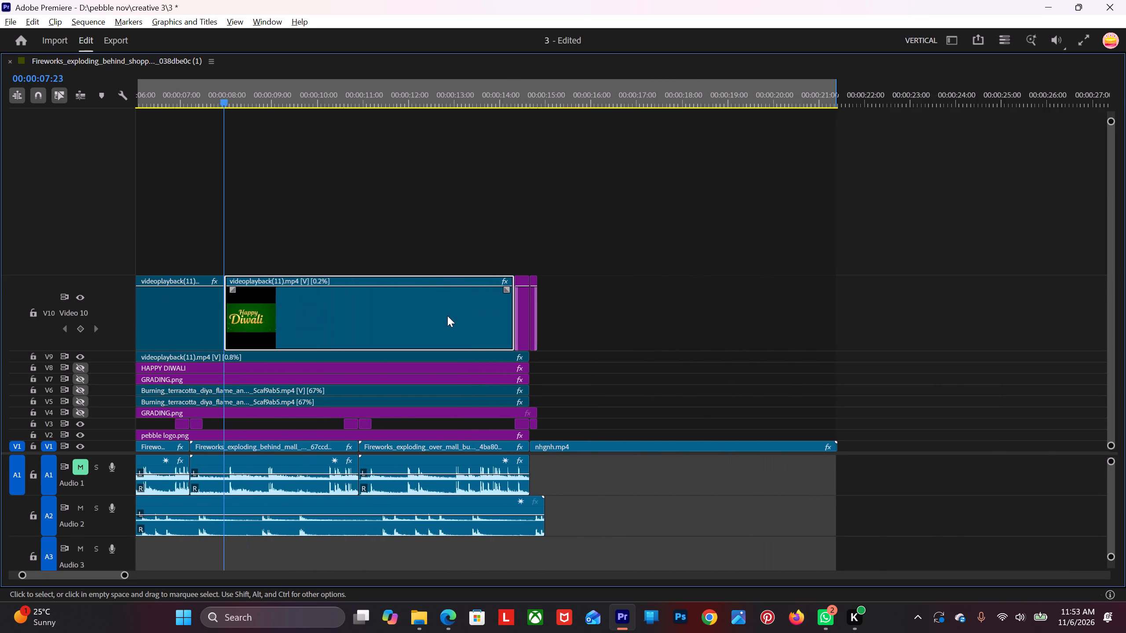
scroll(447, 316, "up", 9, "alt")
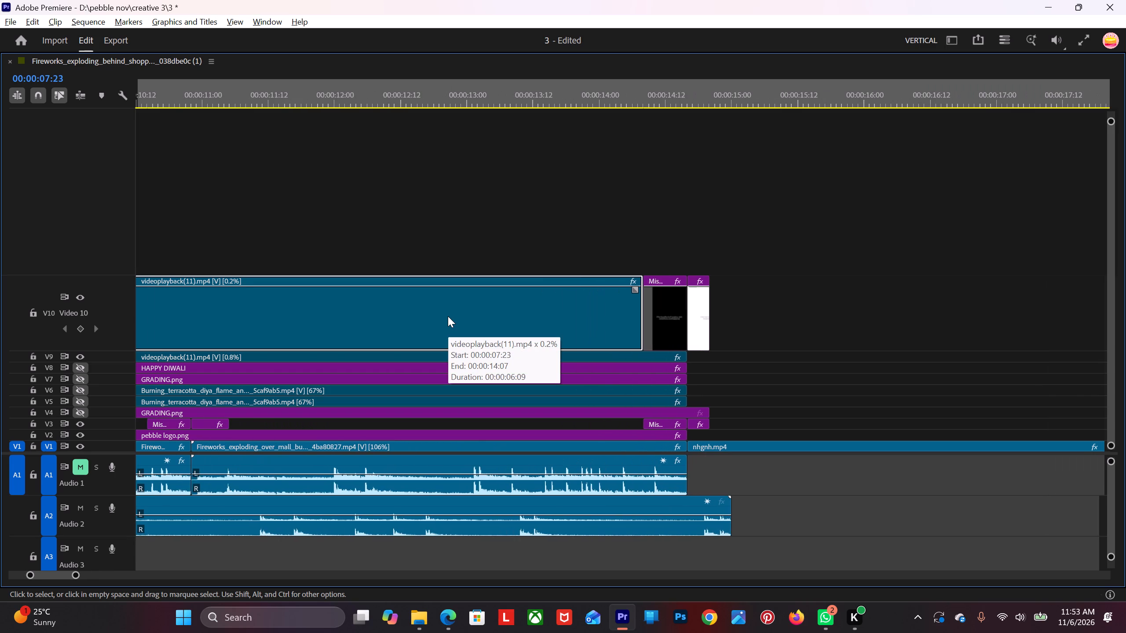
scroll(448, 316, "up", 5, "alt")
scroll(448, 316, "down", 12, "alt")
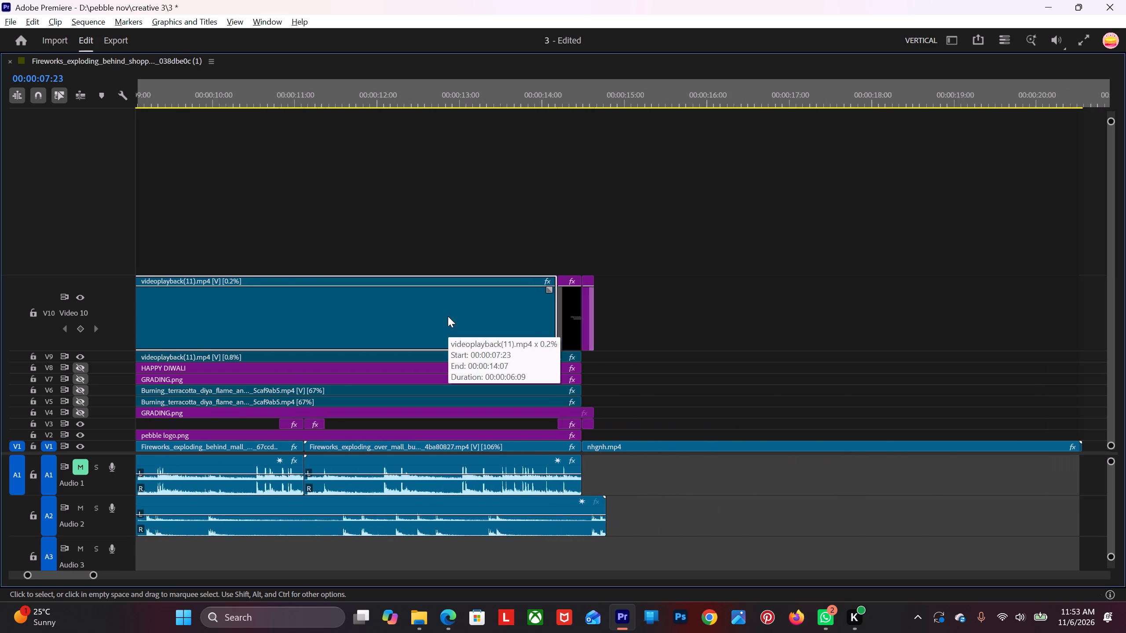
scroll(448, 315, "down", 4, "alt")
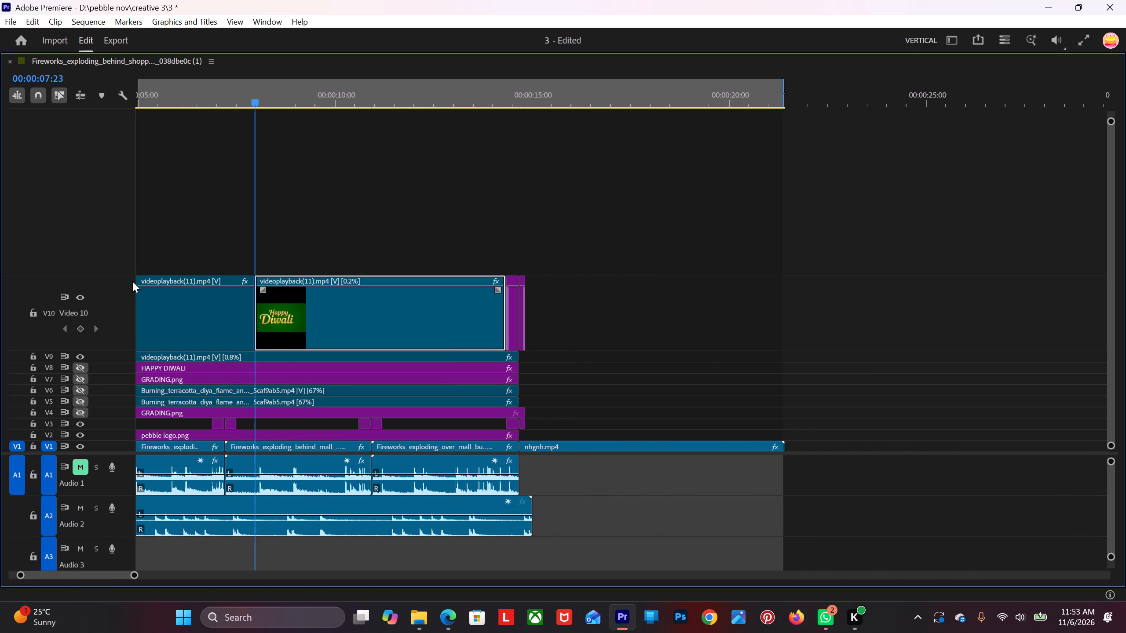
left_click_drag(114, 276, 109, 326)
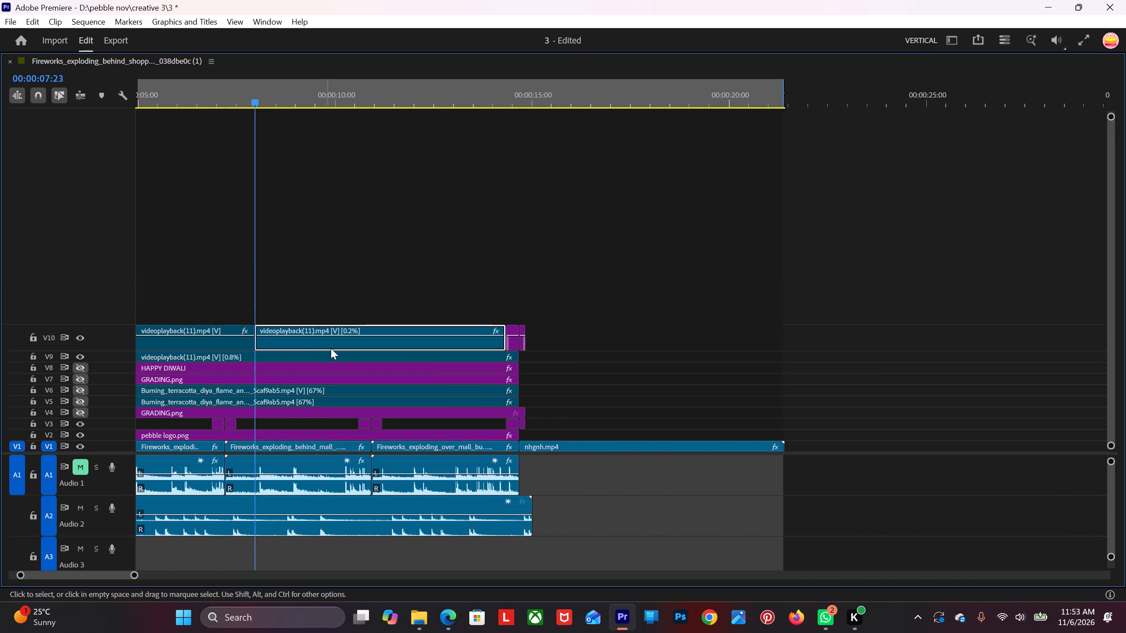
left_click_drag(515, 345, 514, 332)
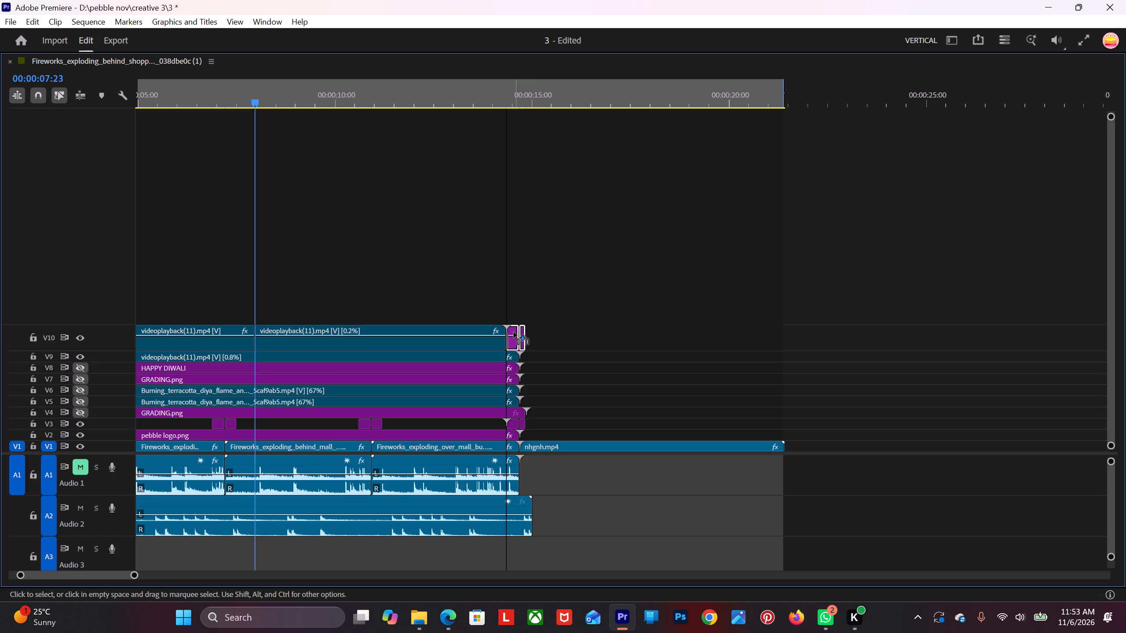
left_click_drag(514, 332, 514, 330)
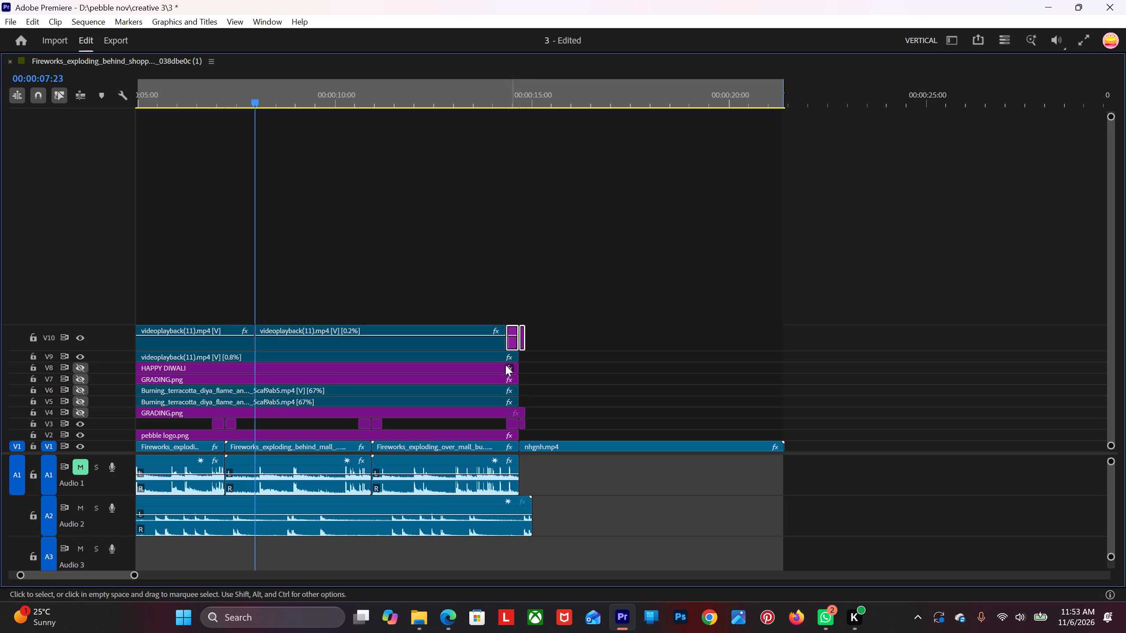
scroll(504, 364, "up", 6, "alt")
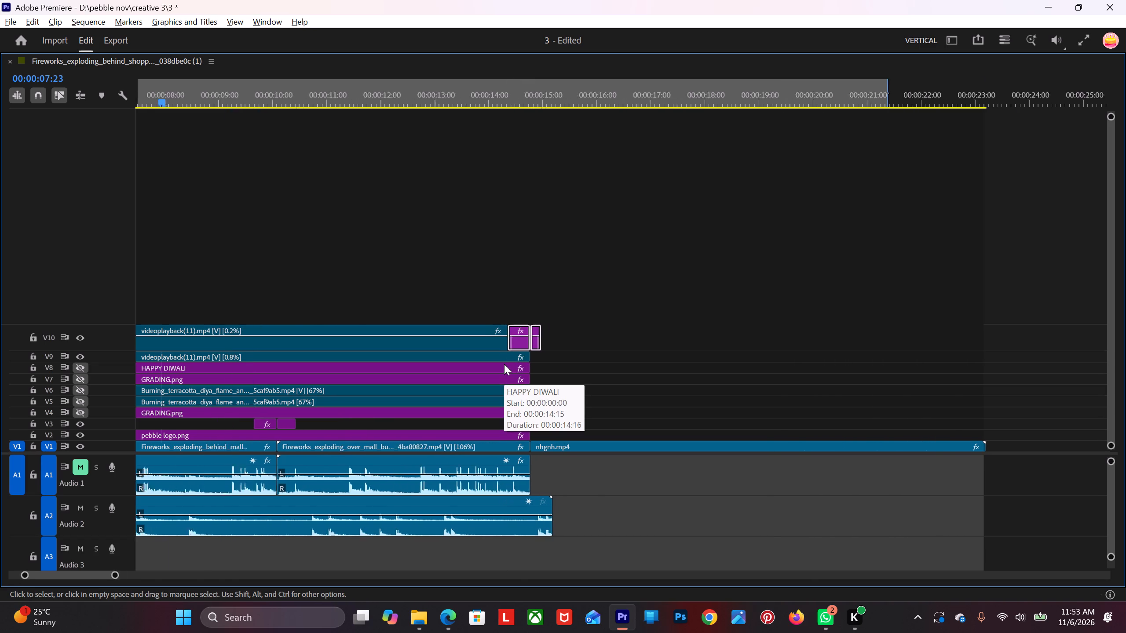
scroll(504, 364, "up", 6, "alt")
scroll(503, 373, "down", 4)
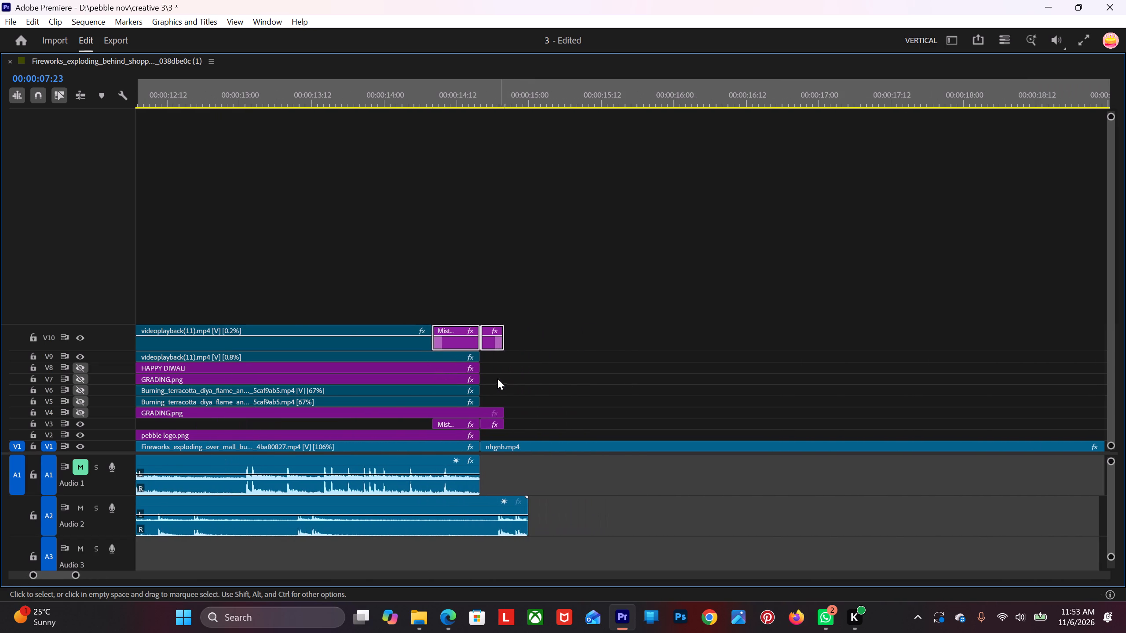
left_click_drag(452, 342, 449, 316)
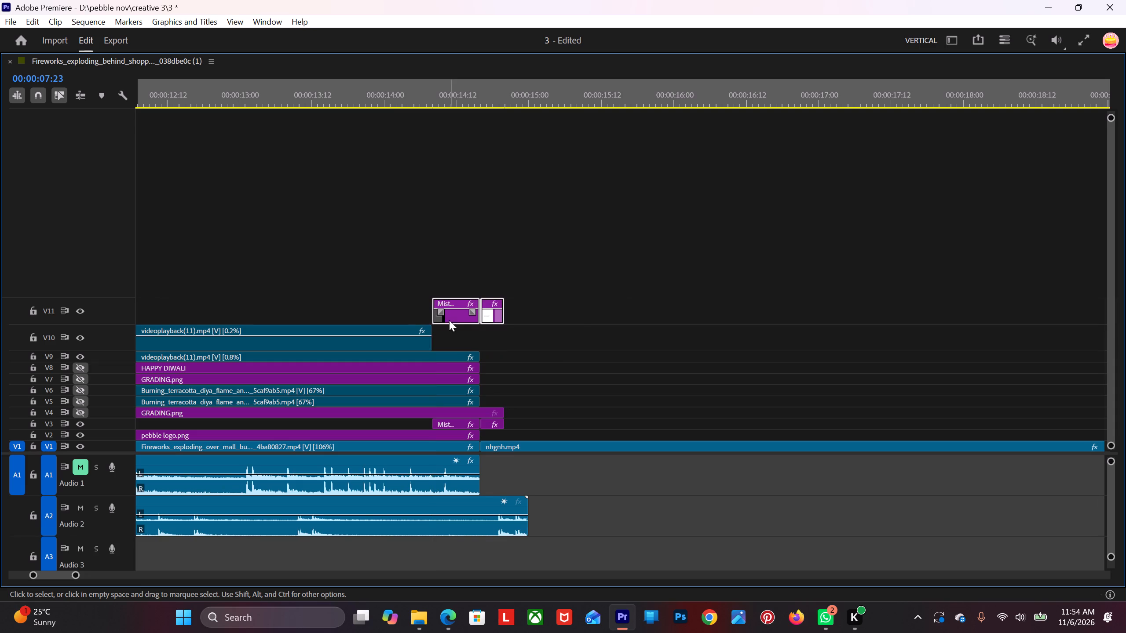
Set the speed of the slowed videoplayback(11).mp4 end piece on V10 to 0.1%.
scroll(446, 329, "up", 8)
left_click(452, 339)
left_click(454, 343)
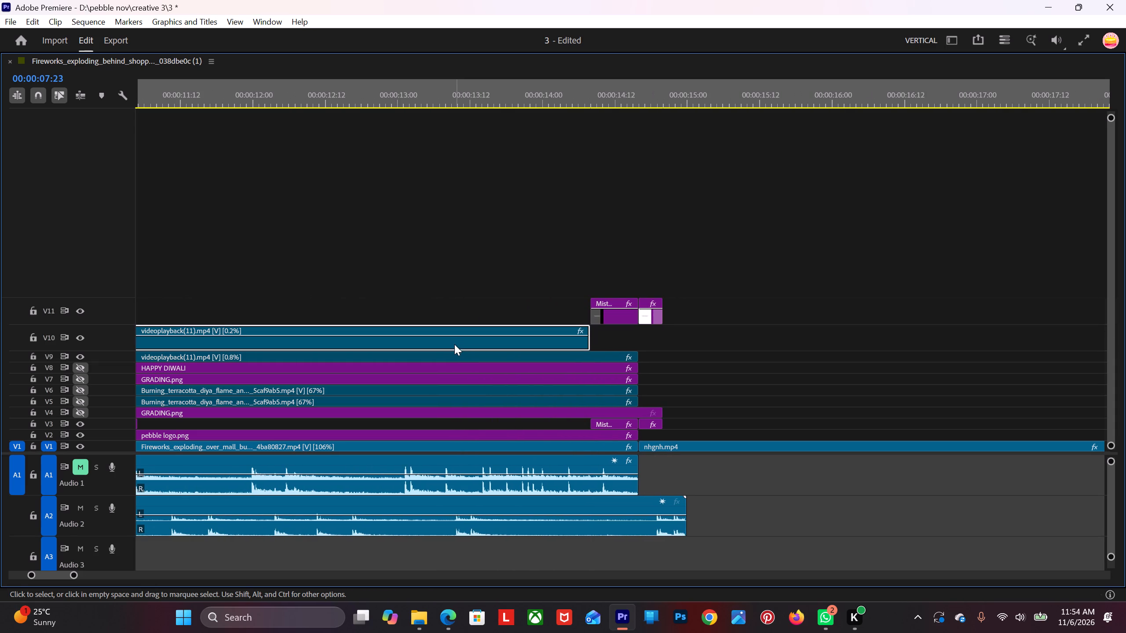
key("ctrl+r")
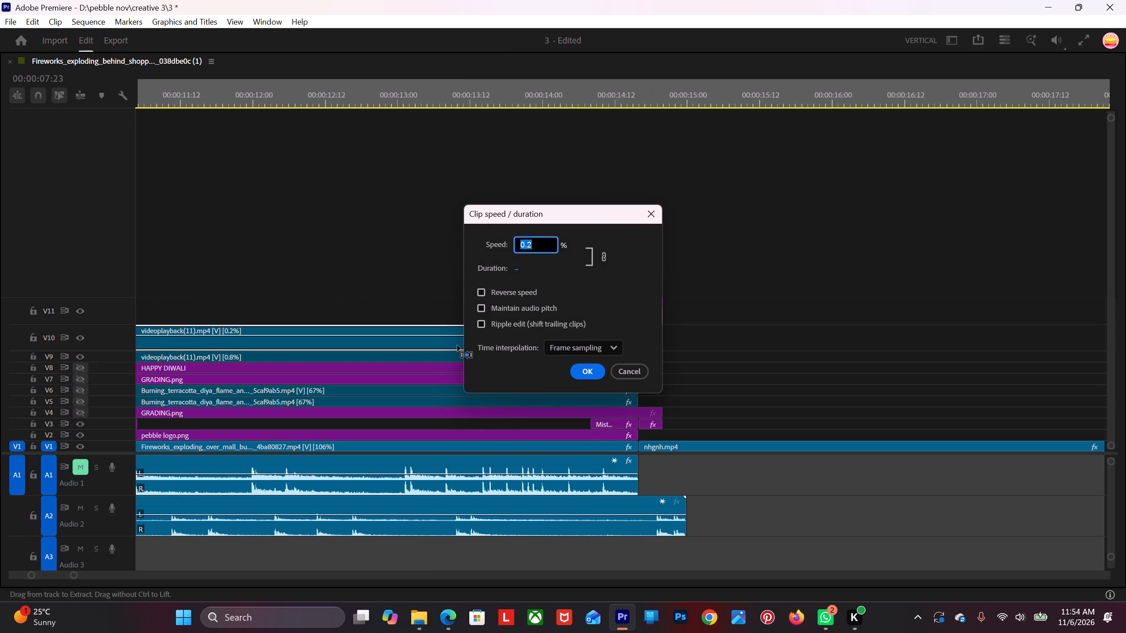
key("period")
key("1")
key("Return")
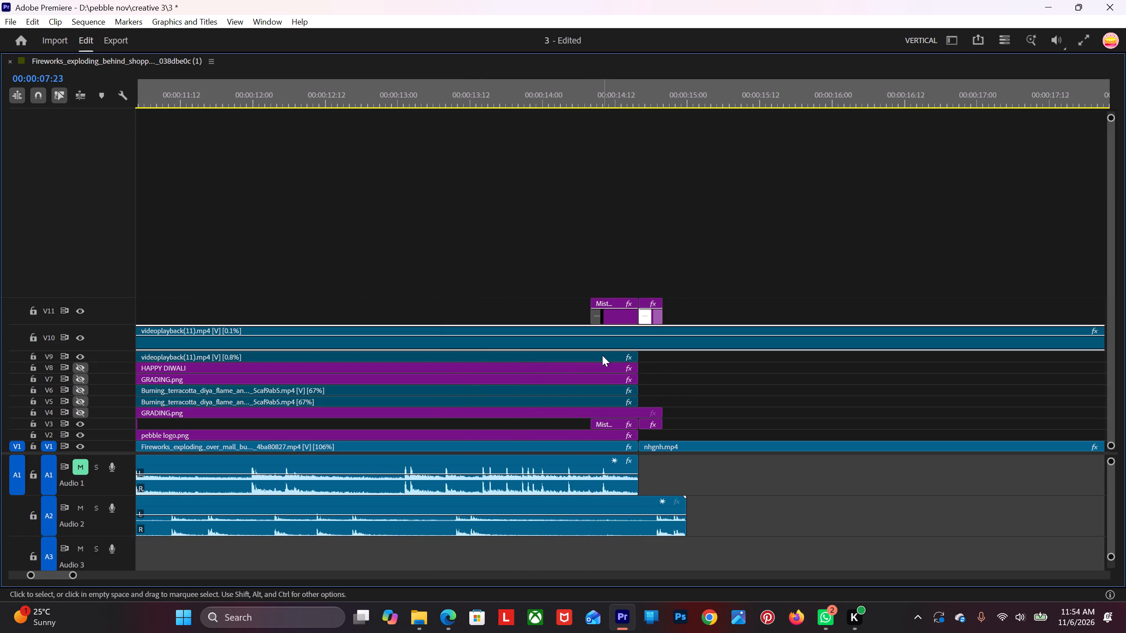
Split the slowed V10 videoplayback(11).mp4 piece at the point where the V9 clip ends.
key("c")
left_click(636, 334)
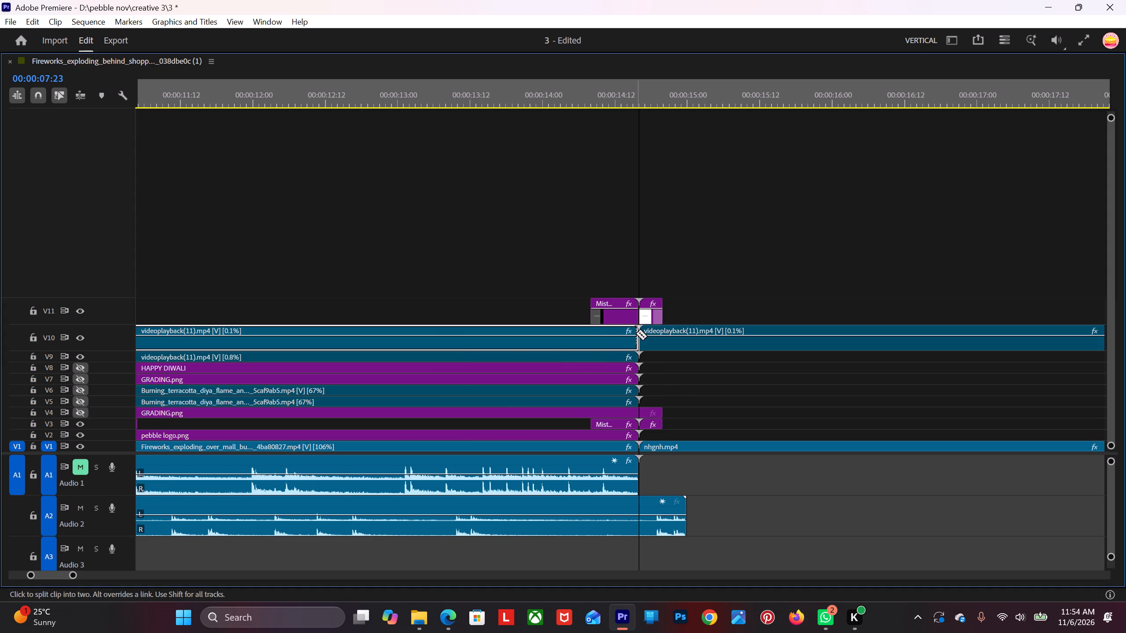
Delete the part of the slowed V10 videoplayback(11).mp4 piece that extends past the V9 clip's end.
key("v")
left_click(688, 342)
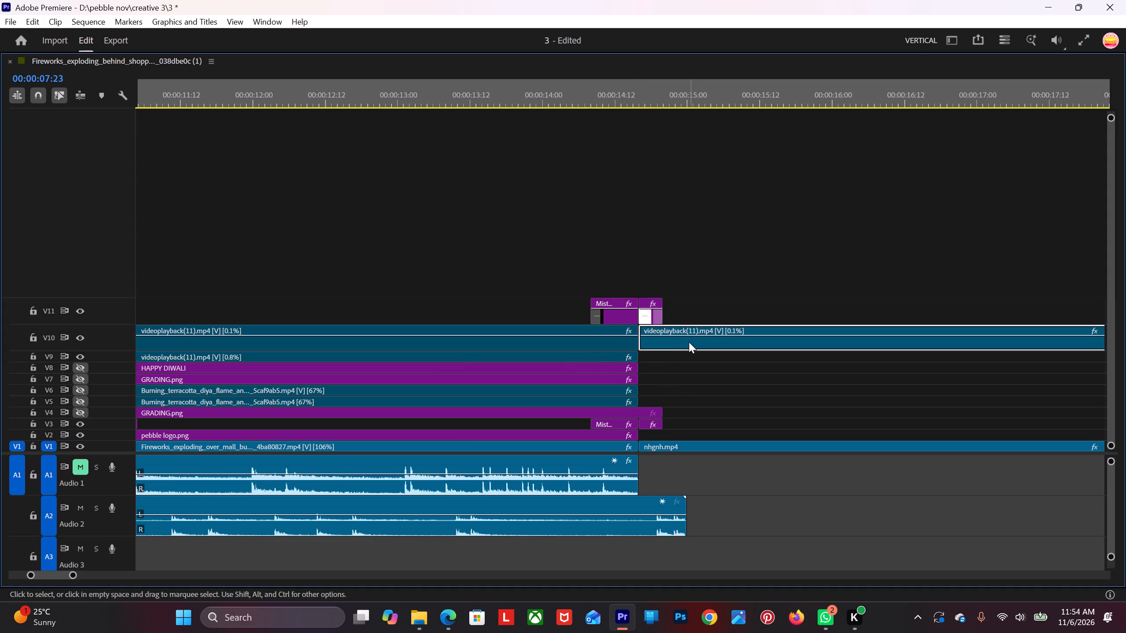
key("Delete")
Turn off the V9 track's output after scrubbing the text between about 00:00:07:03 and 00:00:08:03.
scroll(501, 399, "down", 7, "alt")
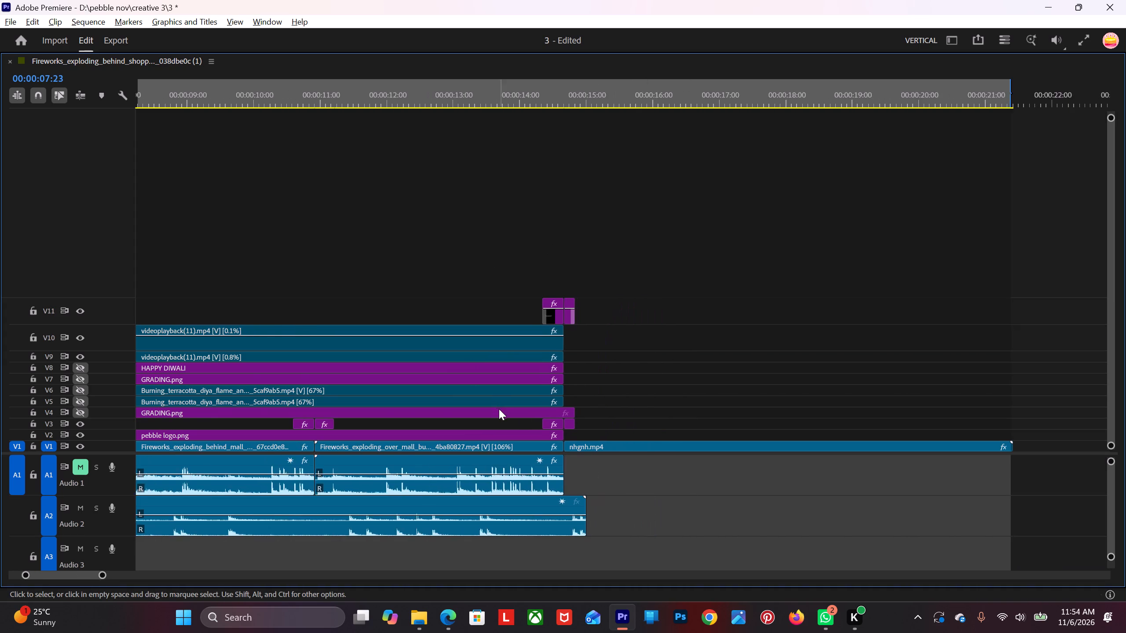
scroll(501, 407, "down", 6, "alt")
scroll(416, 393, "up", 6)
scroll(355, 377, "up", 3)
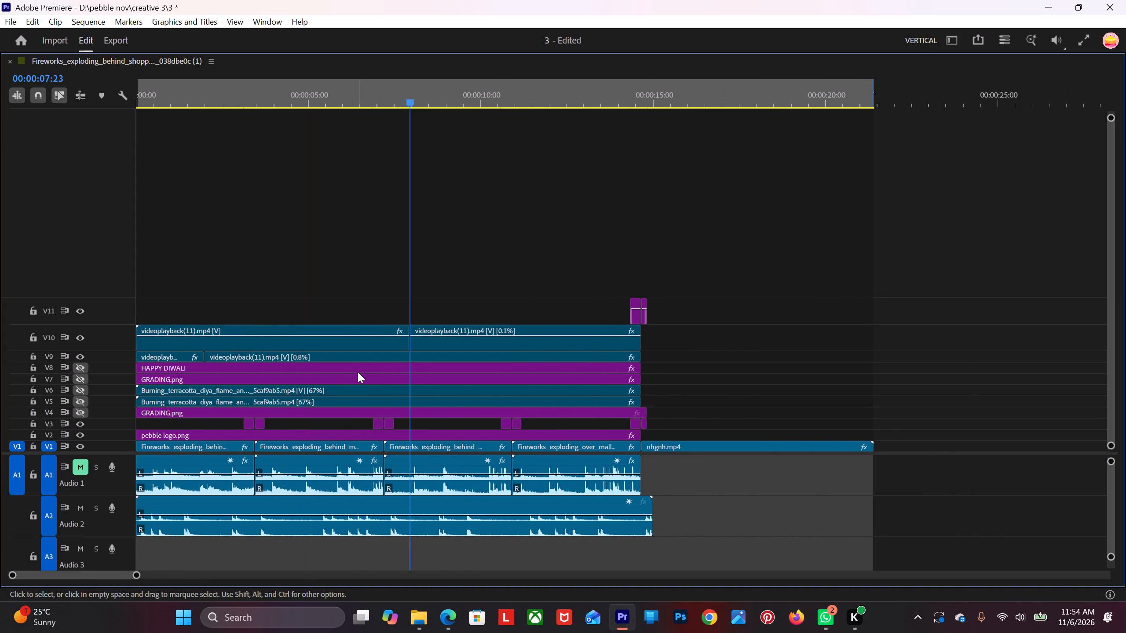
scroll(358, 372, "up", 6, "alt")
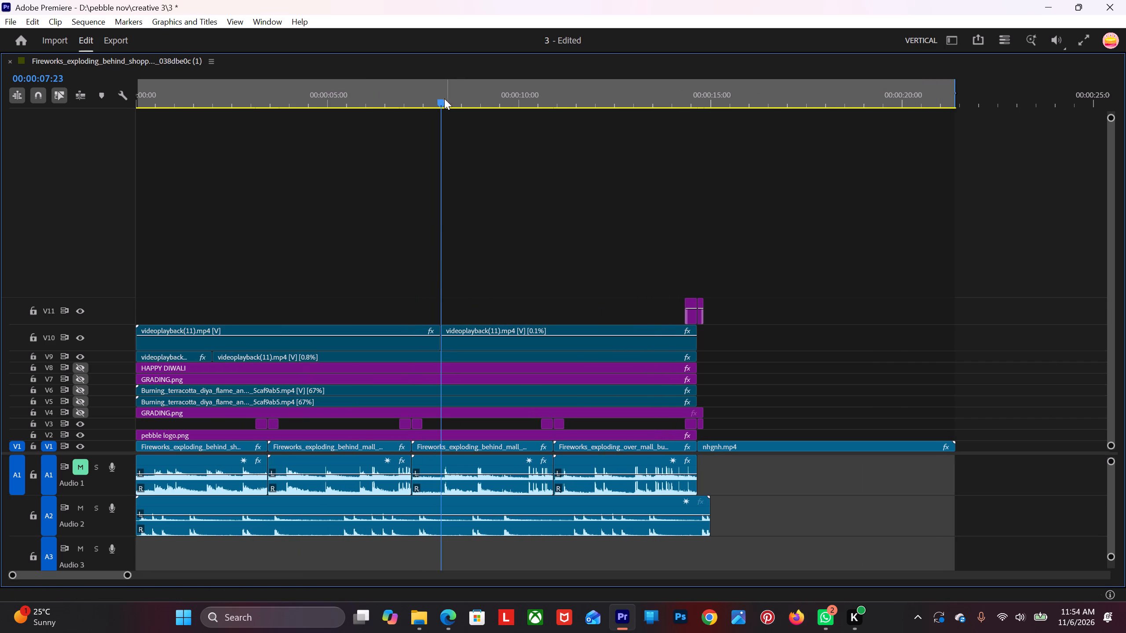
left_click_drag(442, 97, 419, 120)
key("grave")
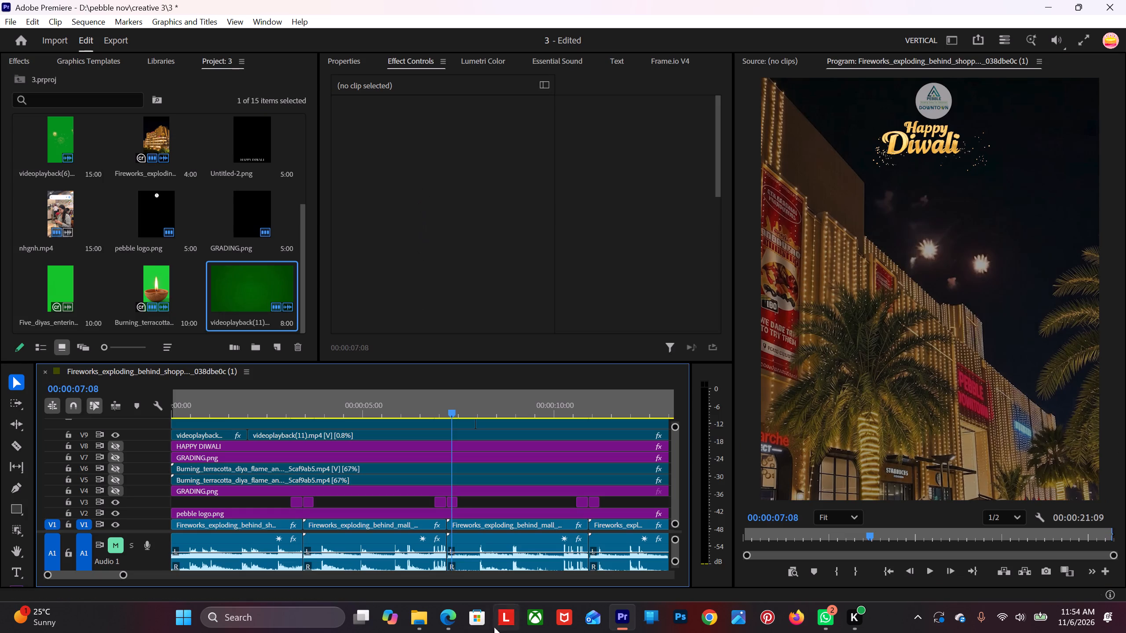
left_click_drag(451, 411, 448, 420)
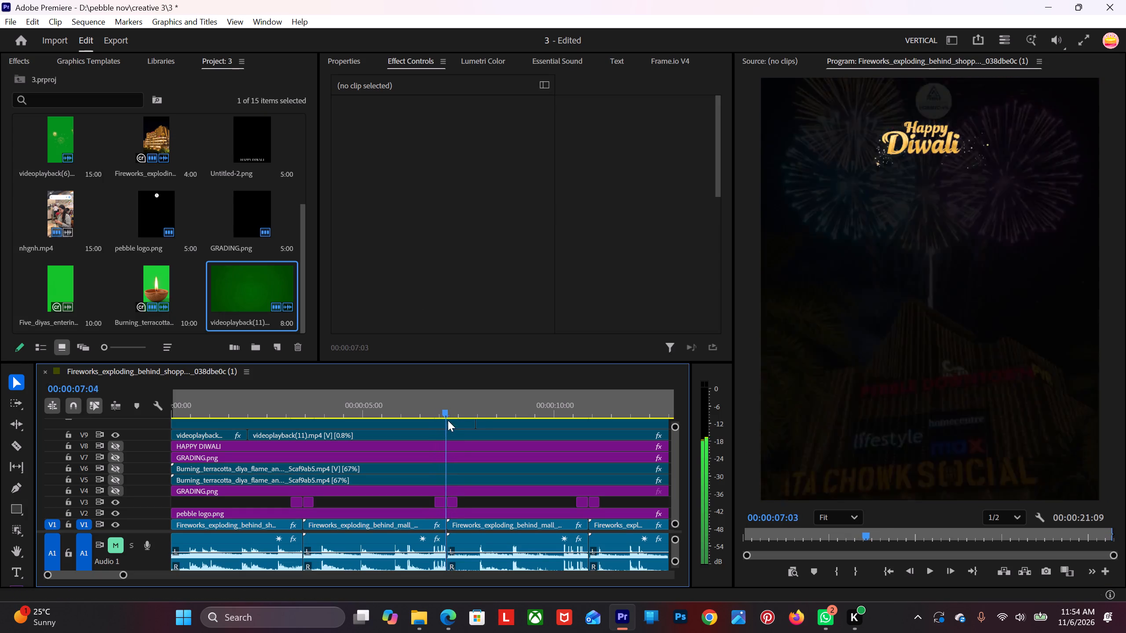
left_click_drag(448, 420, 482, 414)
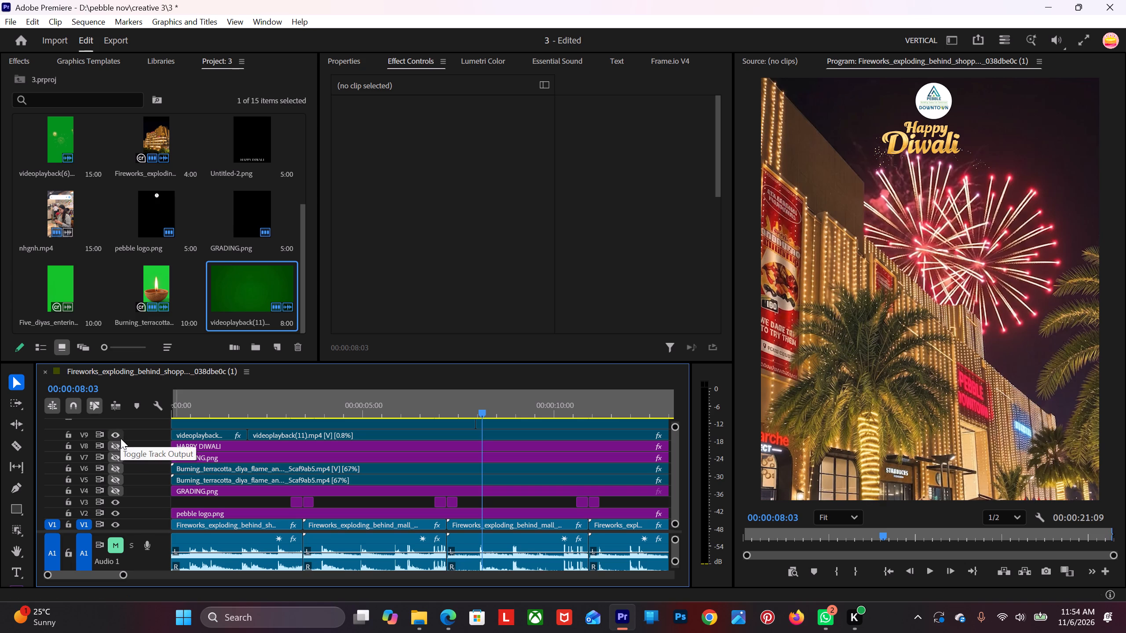
left_click(121, 438)
Scrub and play the opening seconds to examine how the V10 Happy Diwali text animates in.
left_click_drag(479, 409, 310, 421)
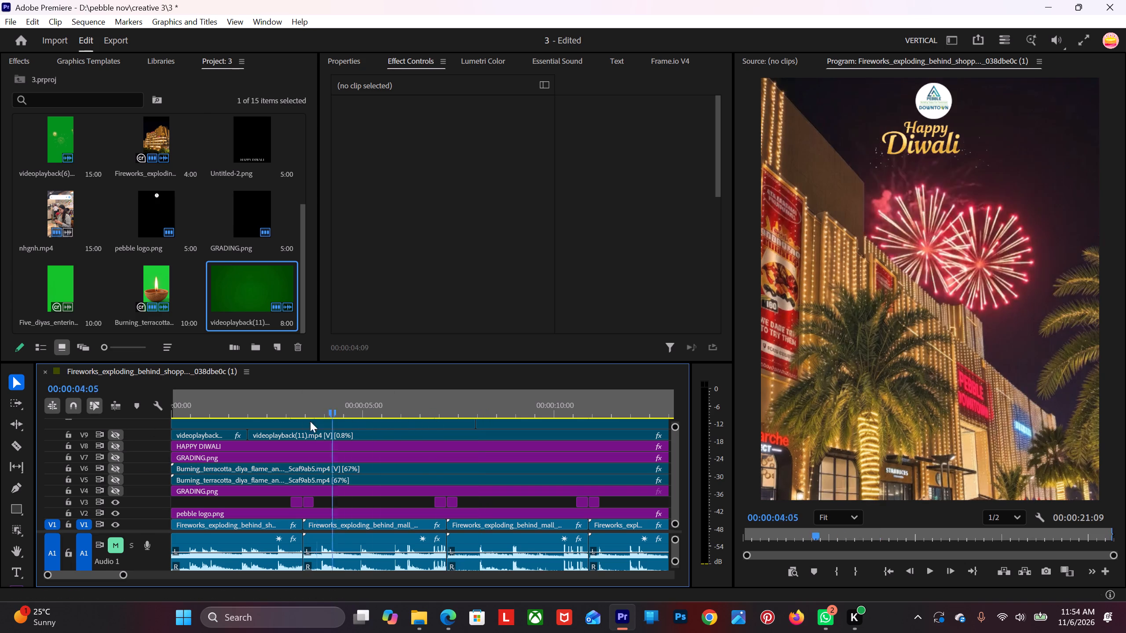
left_click_drag(310, 421, 149, 479)
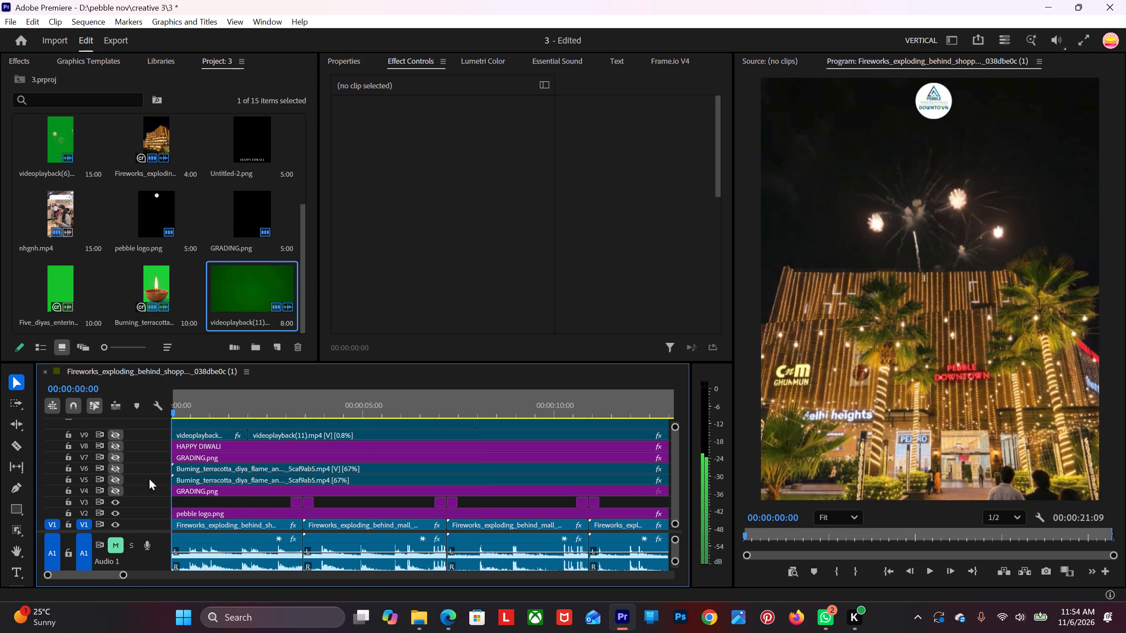
left_click_drag(149, 479, 253, 447)
scroll(362, 477, "down", 9)
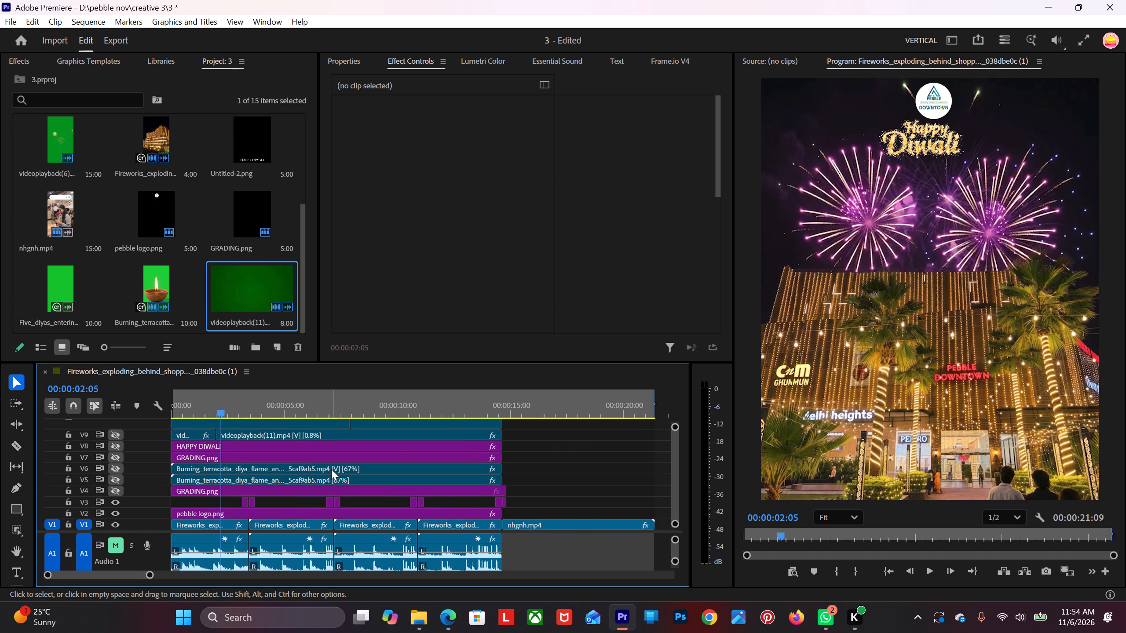
scroll(316, 469, "up", 10)
scroll(240, 473, "up", 5)
left_click_drag(121, 574, 94, 561)
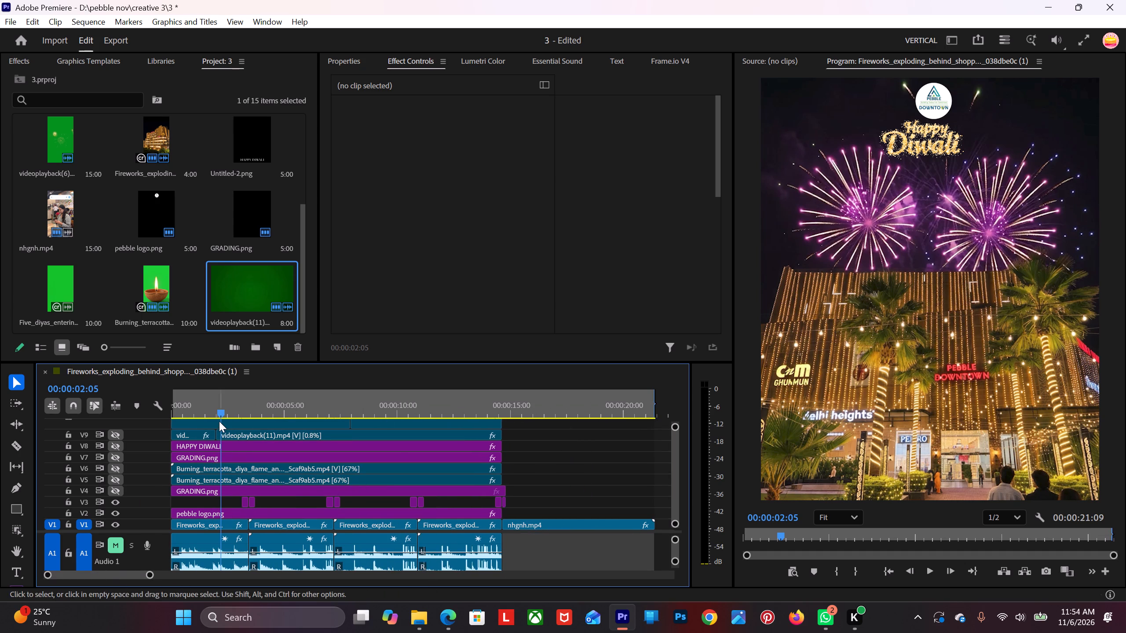
left_click_drag(223, 408, 139, 452)
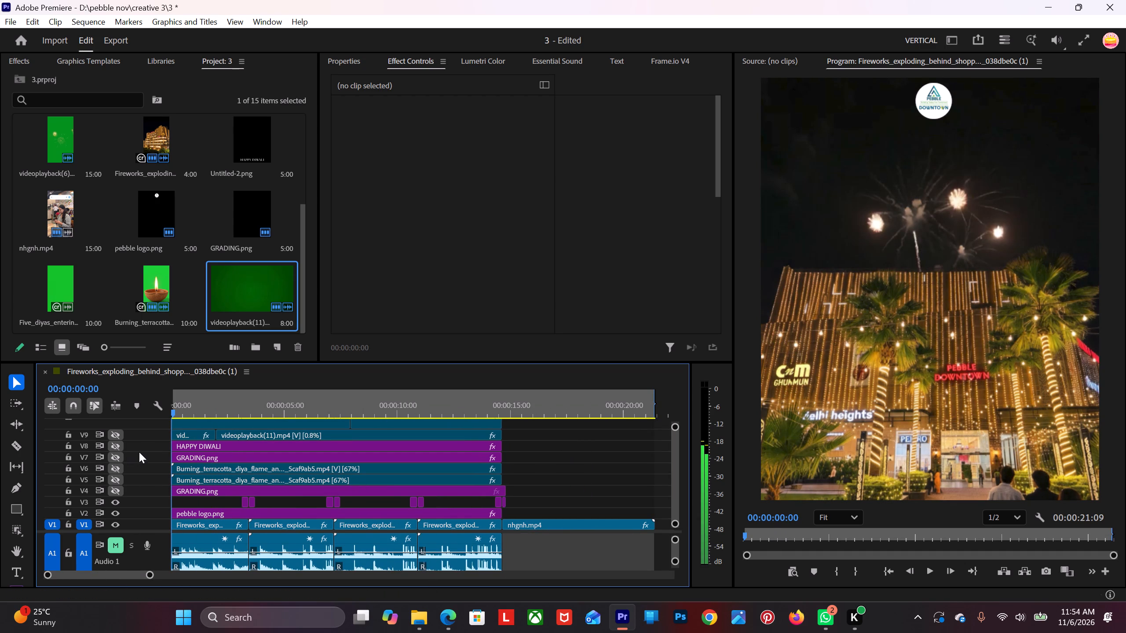
left_click_drag(139, 452, 175, 436)
key("space")
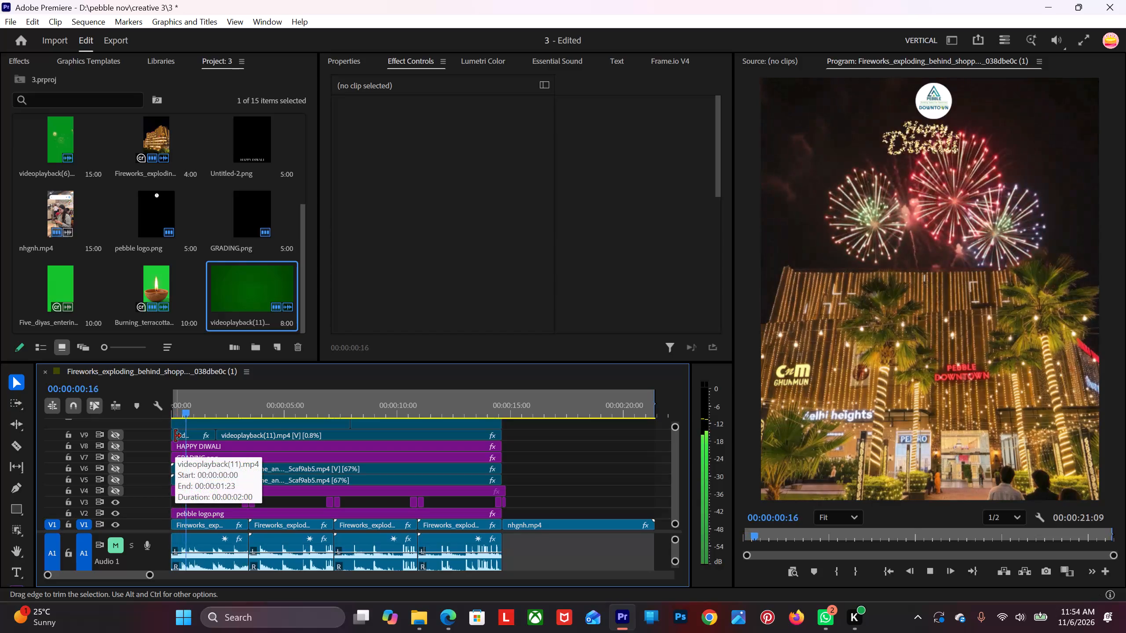
key("space")
scroll(187, 423, "up", 8, "alt")
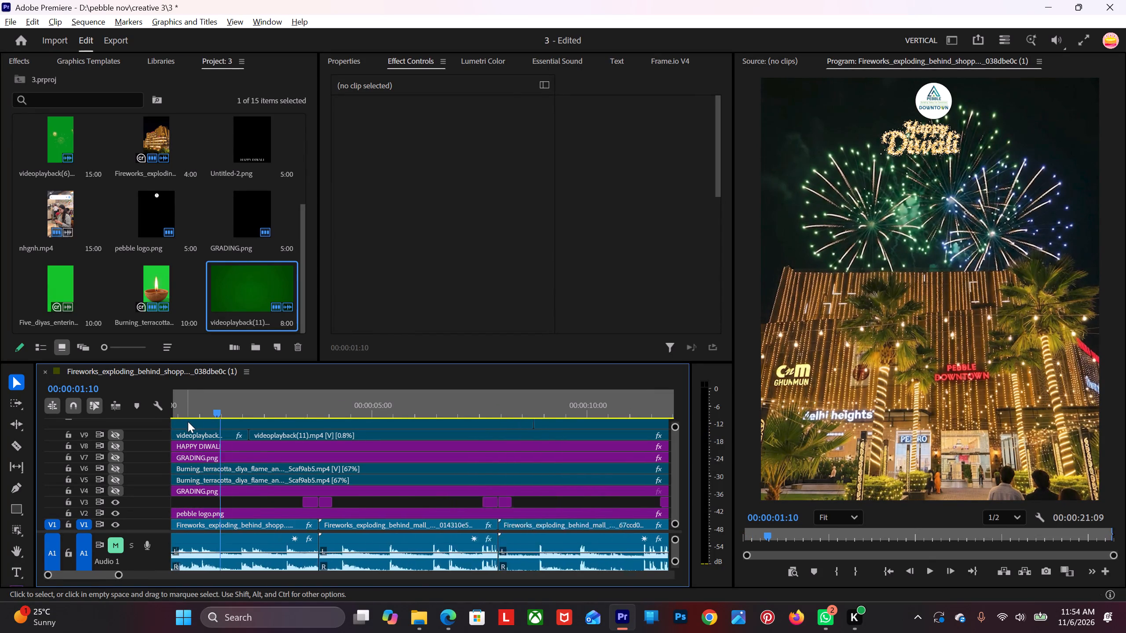
scroll(188, 422, "up", 9, "alt")
left_click_drag(256, 409, 207, 433)
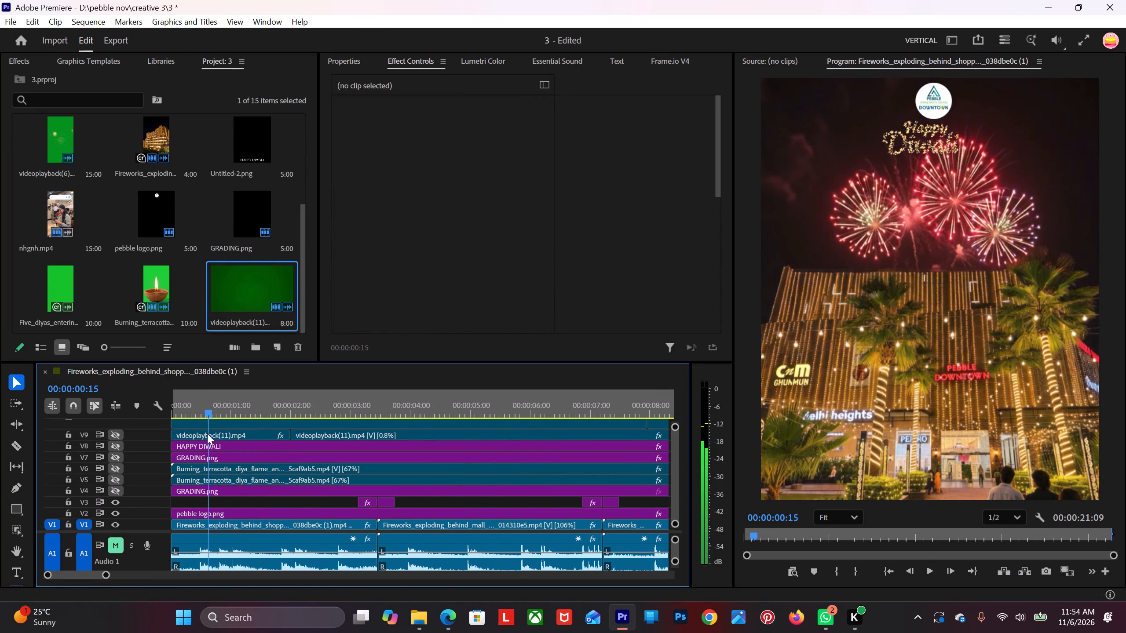
left_click_drag(207, 433, 183, 446)
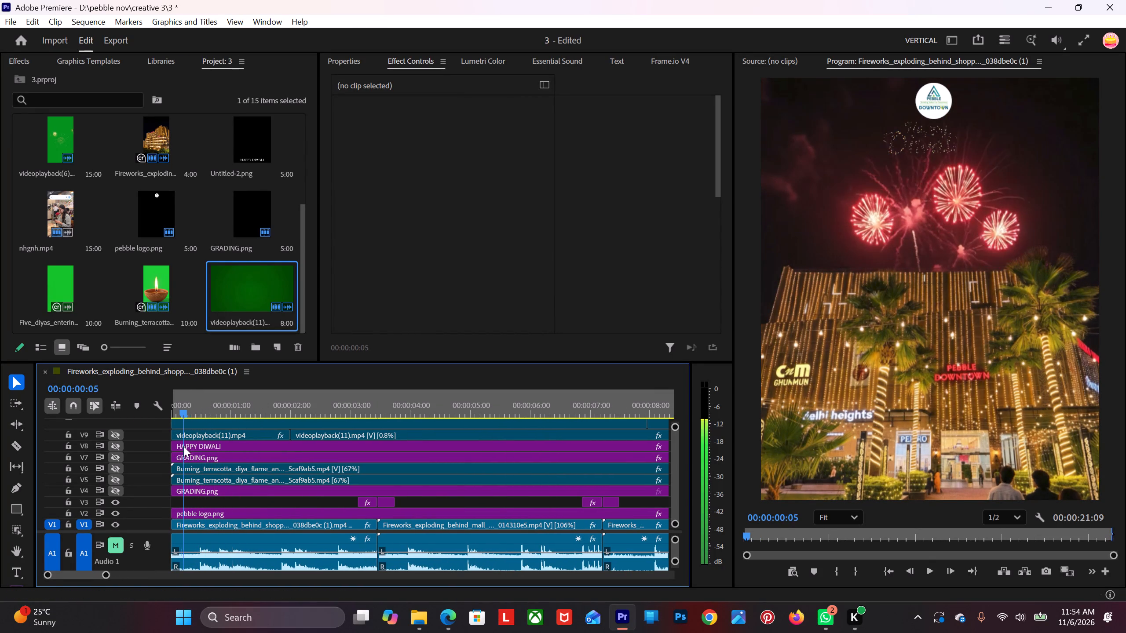
left_click_drag(183, 446, 147, 464)
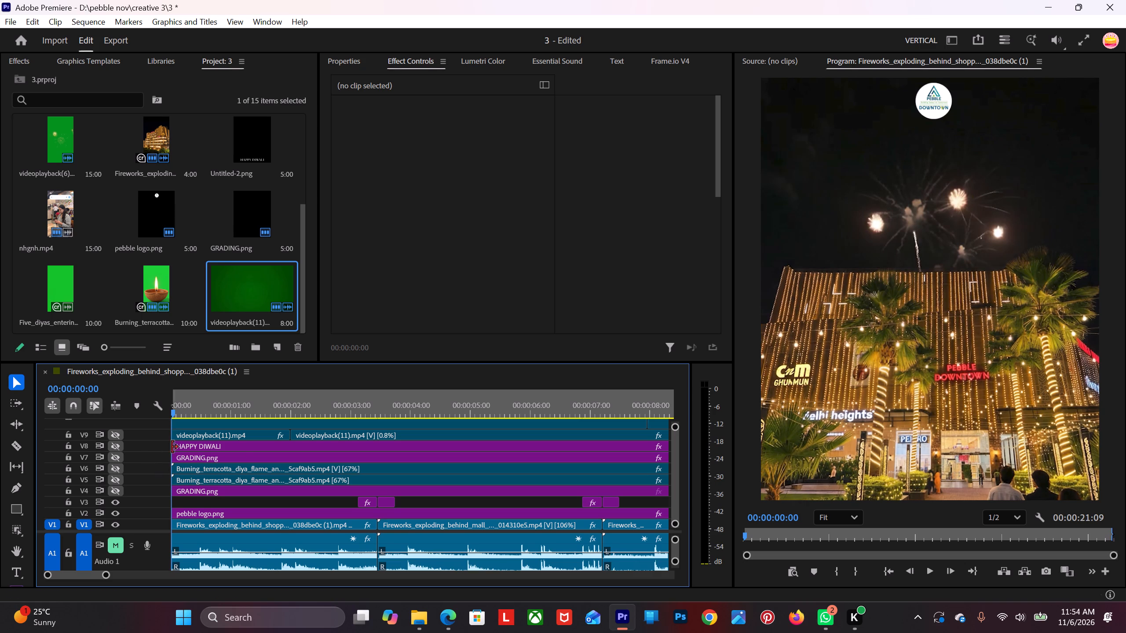
scroll(238, 443, "up", 5)
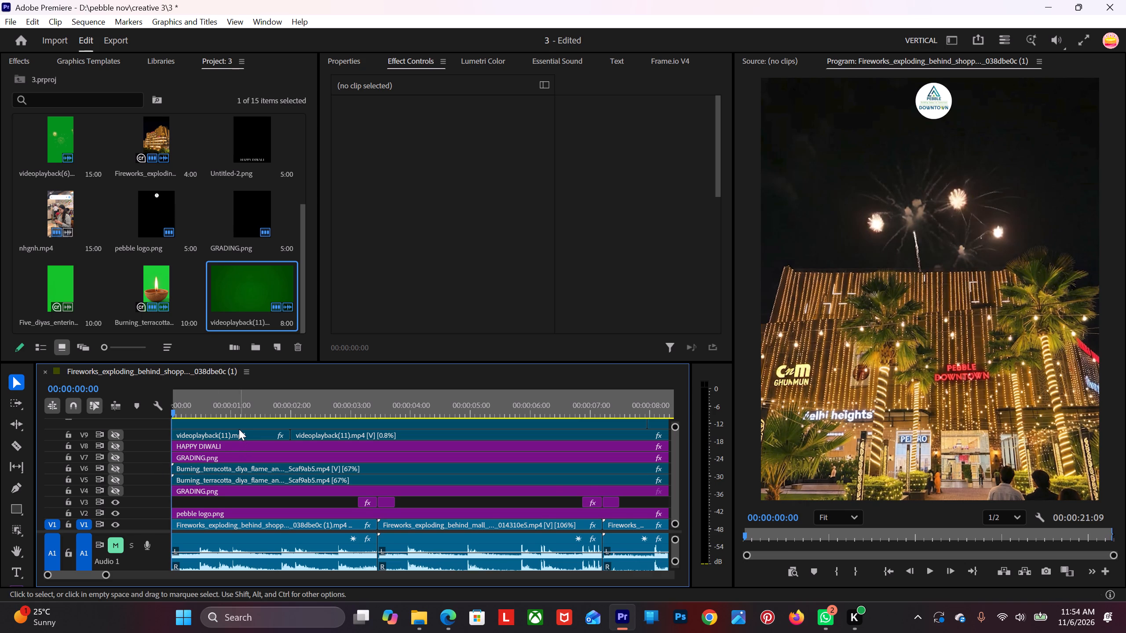
Move the slowed V10 videoplayback(11).mp4 piece about 0.8 seconds later, leaving a gap after the first V10 clip.
key("grave")
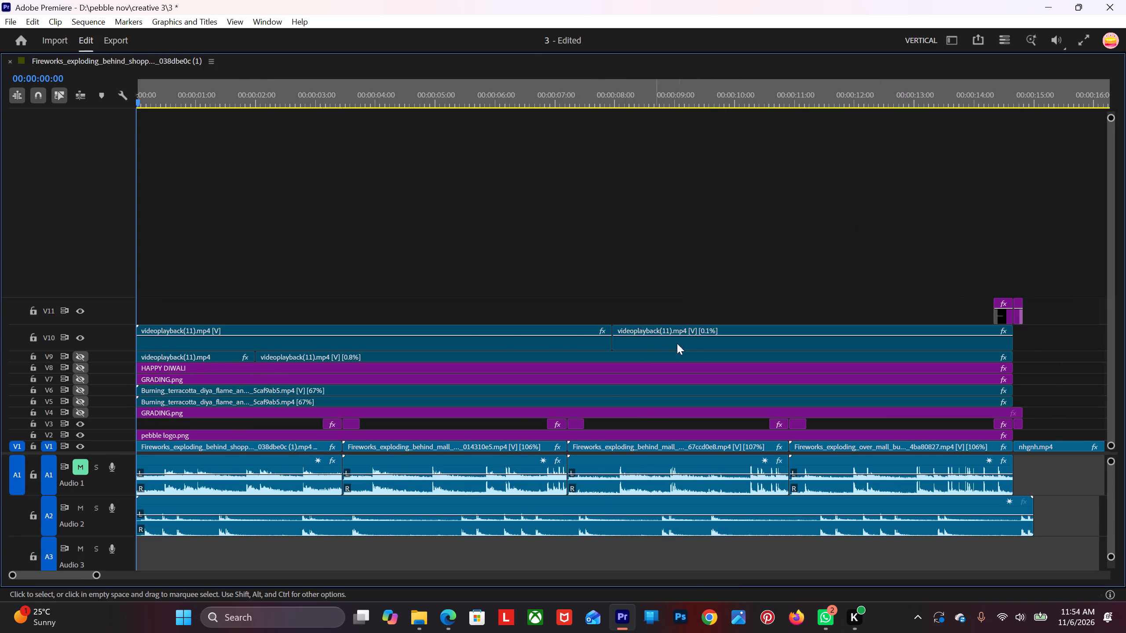
left_click_drag(688, 343, 735, 342)
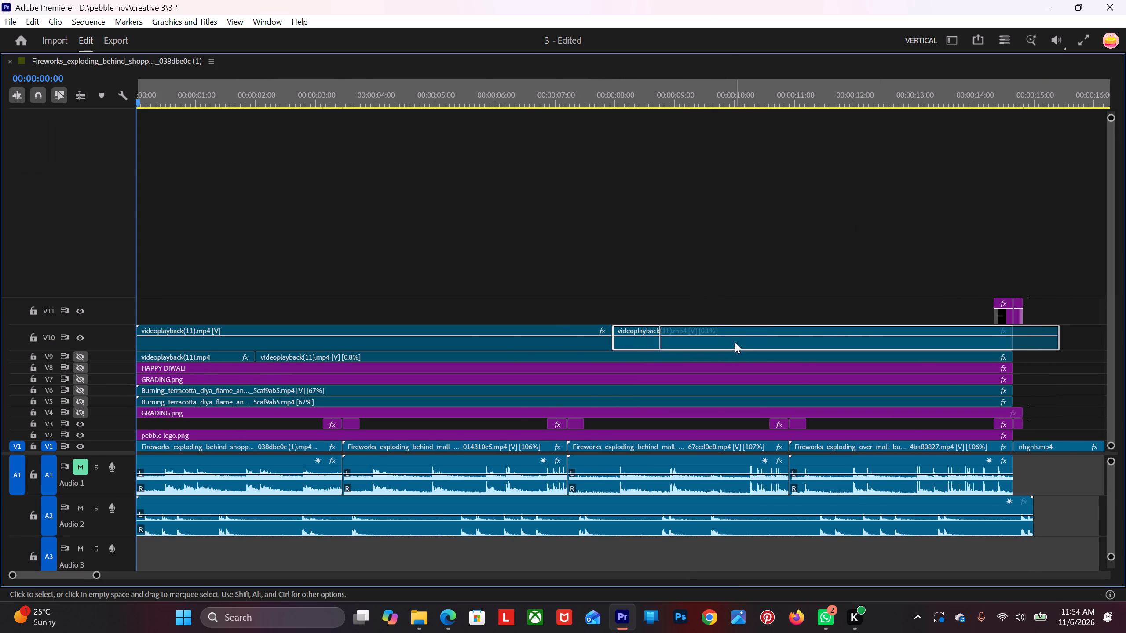
Restore the full workspace and enlarge the timeline's video area to show tracks V10 and V11.
key("grave")
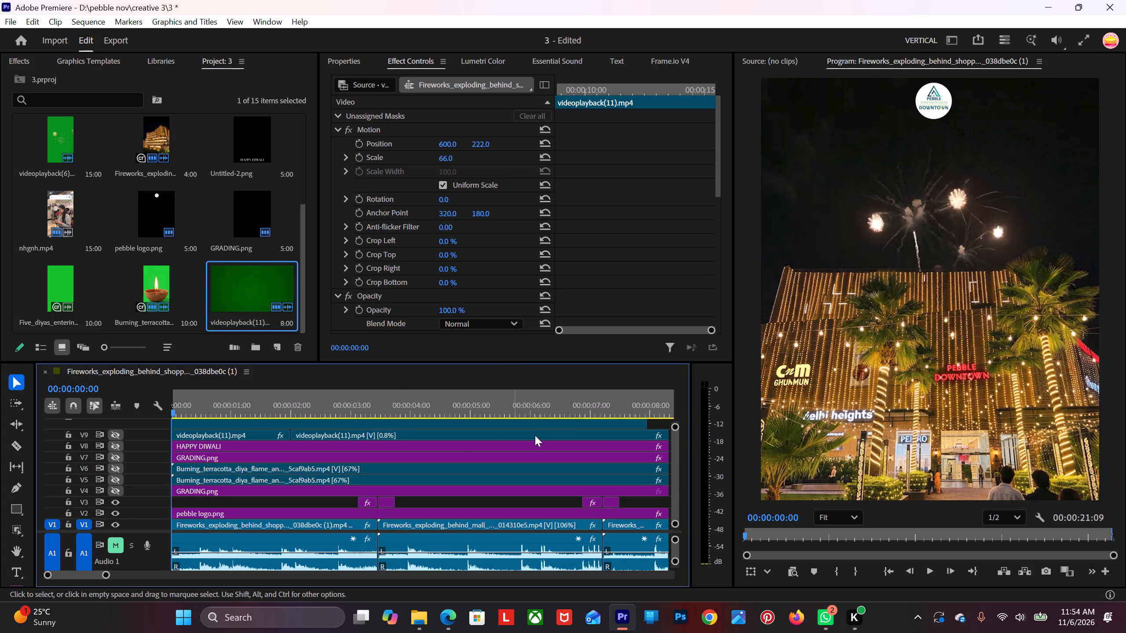
left_click_drag(673, 424, 675, 405)
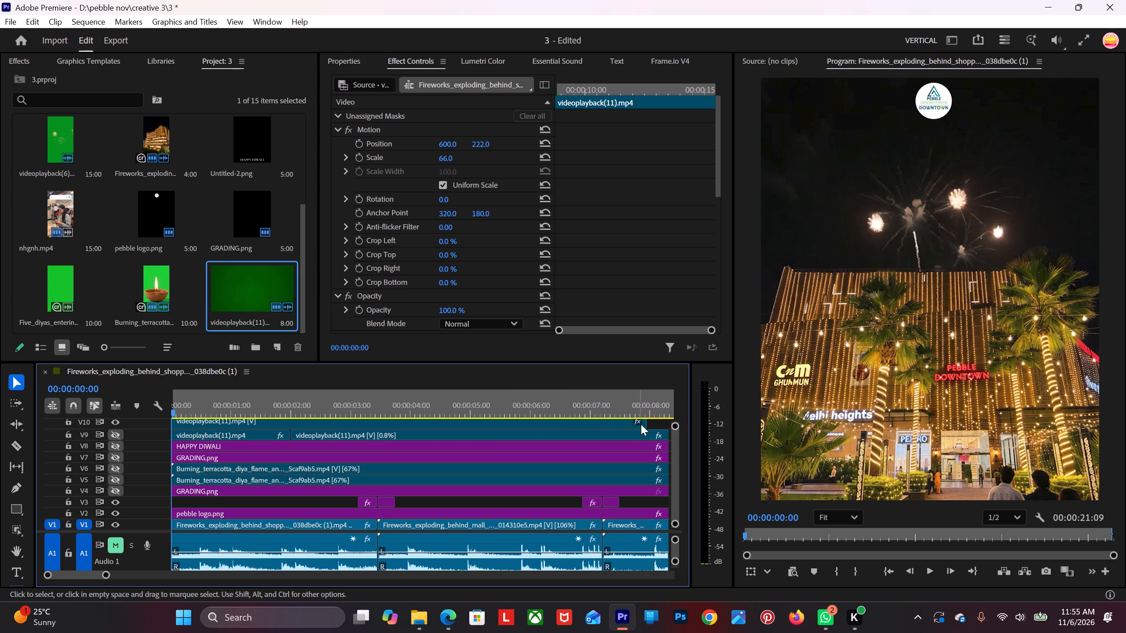
left_click_drag(678, 424, 679, 407)
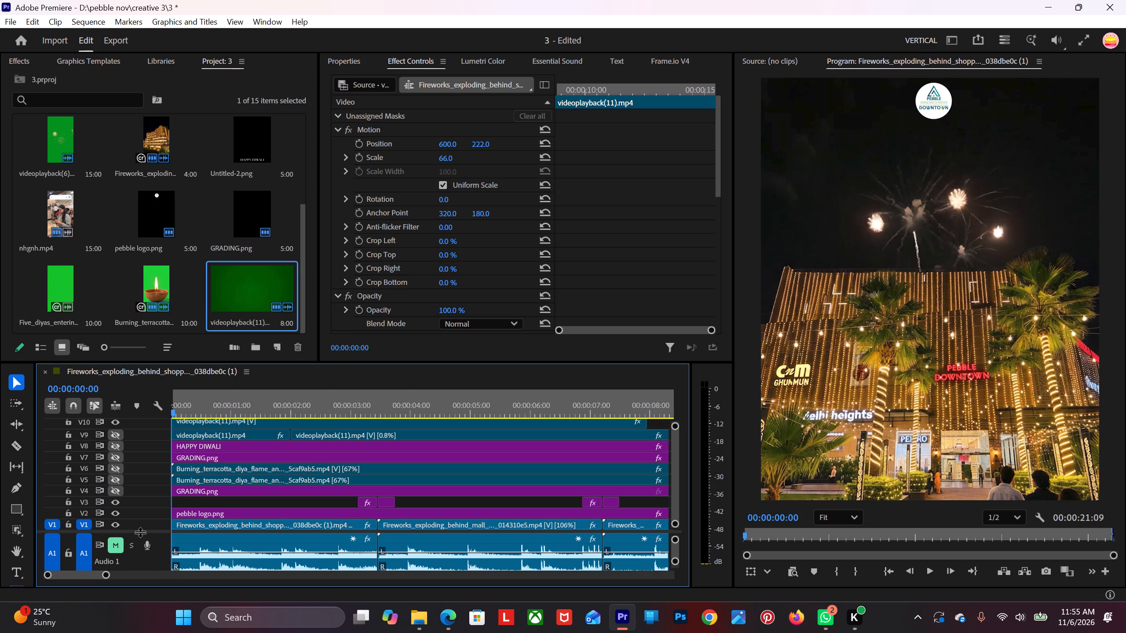
left_click_drag(140, 532, 139, 553)
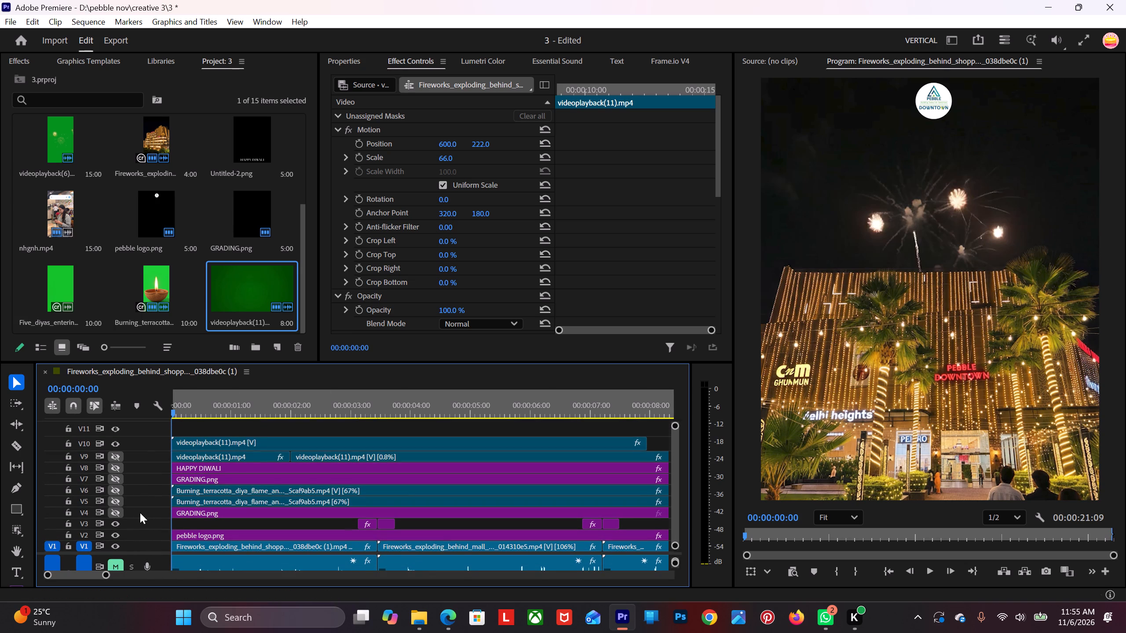
Move the first V10 videoplayback(11).mp4 clip to start at 00:00:00:07 and play the opening from the beginning.
left_click_drag(173, 410, 179, 414)
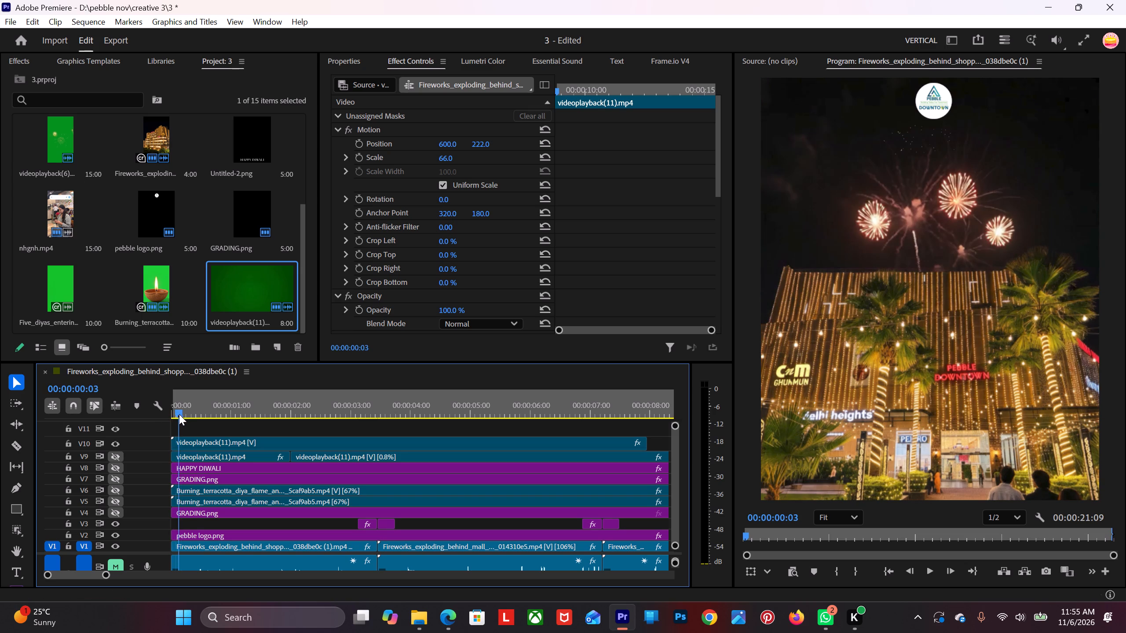
left_click_drag(179, 414, 189, 410)
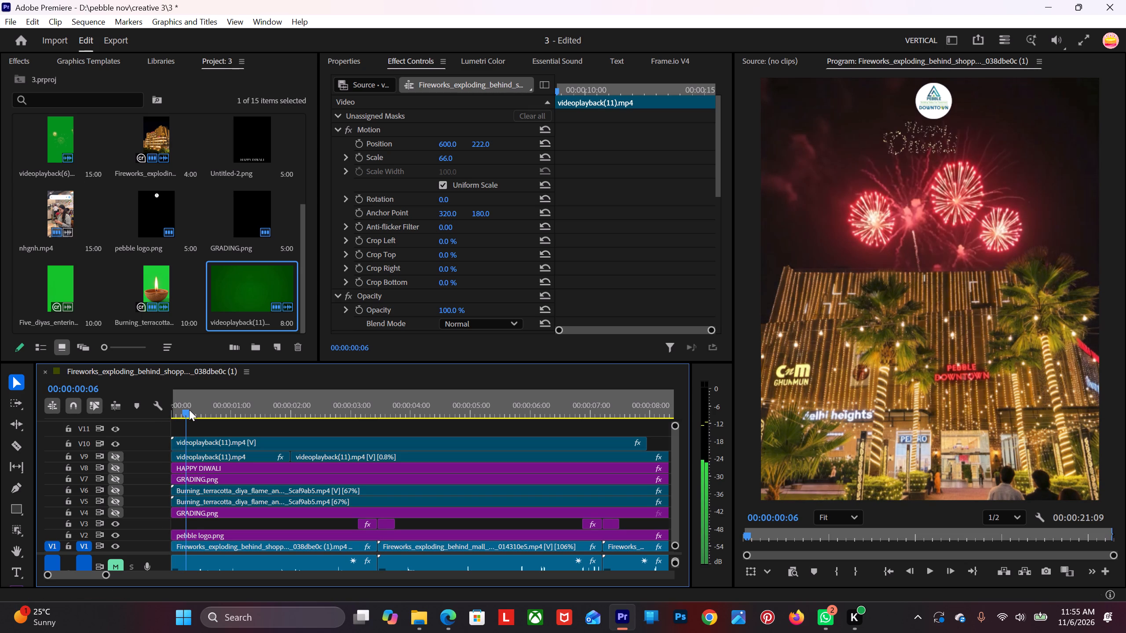
left_click_drag(189, 410, 191, 409)
left_click_drag(193, 441, 194, 441)
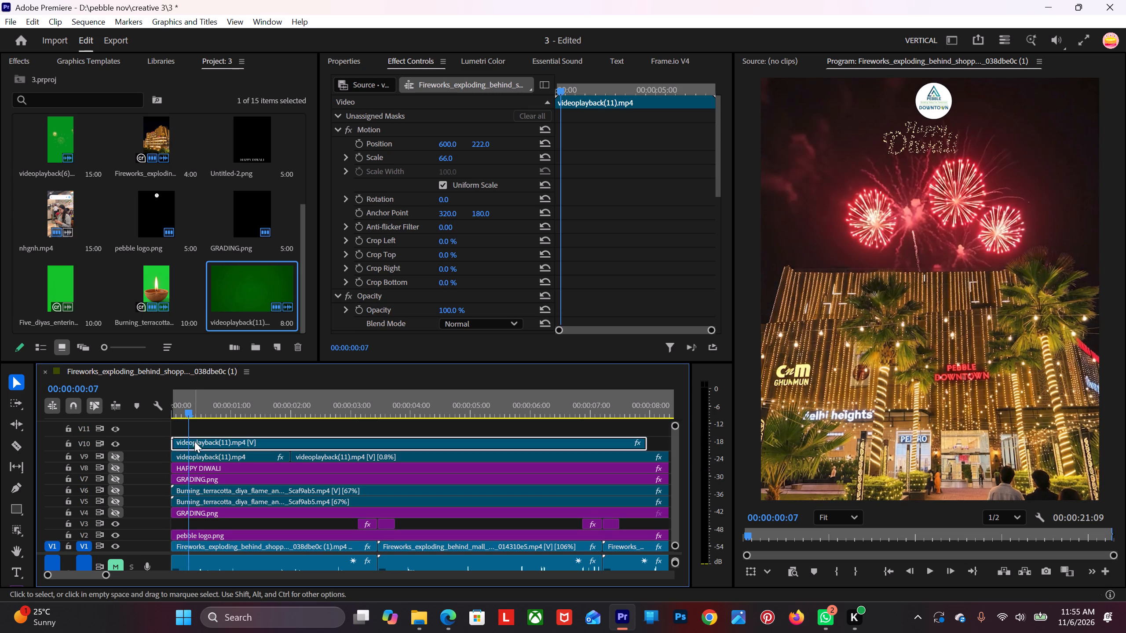
left_click_drag(194, 441, 206, 441)
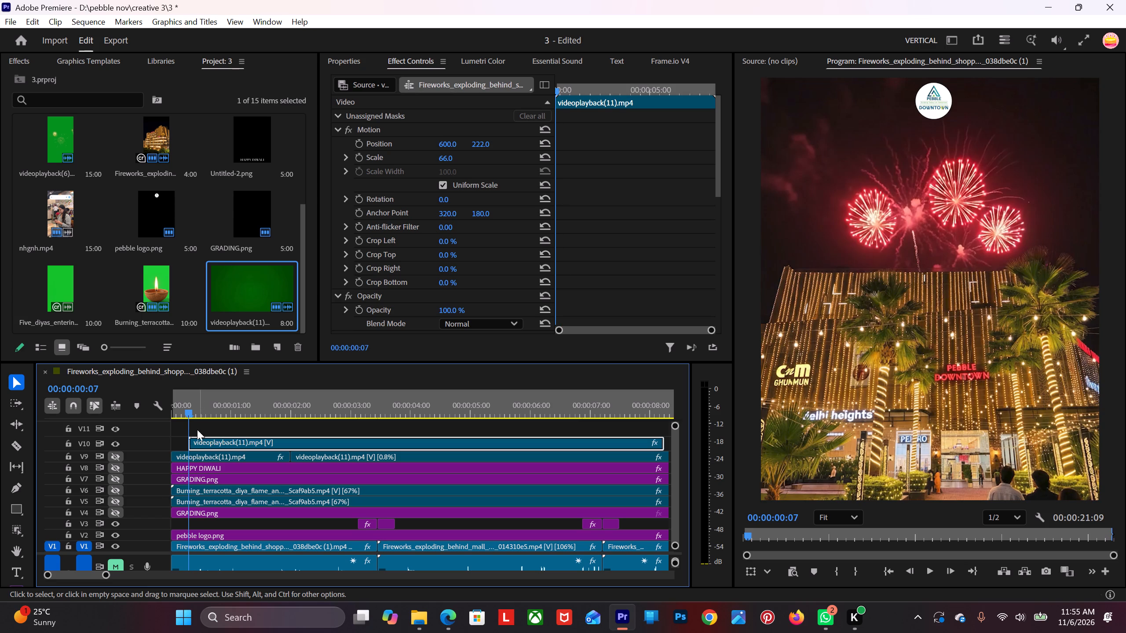
left_click_drag(187, 407, 142, 450)
key("space")
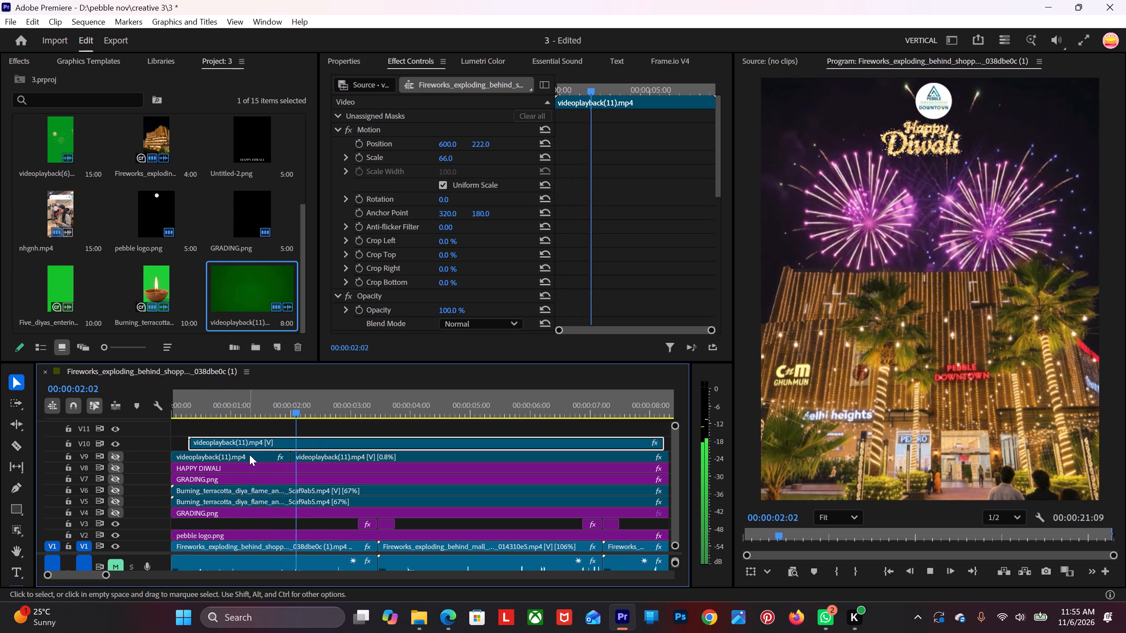
key("space")
Extend the start of the slowed V10 piece back to the end of the first V10 clip, closing the gap.
scroll(351, 473, "down", 9, "alt")
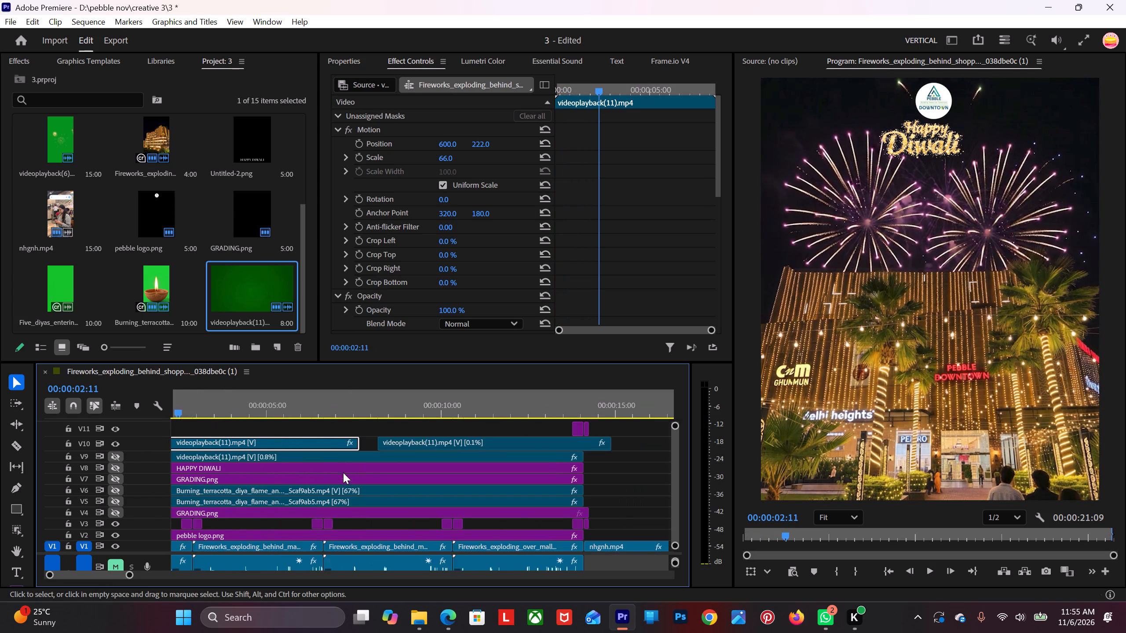
scroll(343, 473, "down", 8, "alt")
left_click_drag(337, 447, 335, 447)
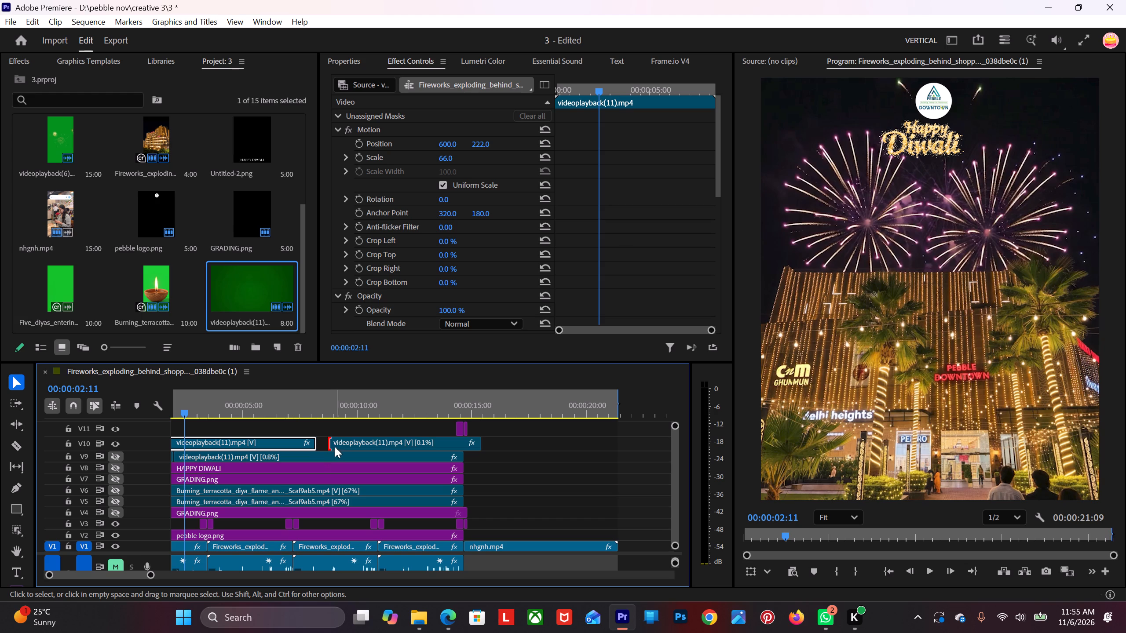
left_click_drag(335, 447, 329, 446)
Trim the end of the slowed V10 piece back to the V9 clip's end and scrub to that point.
scroll(439, 457, "up", 5, "alt")
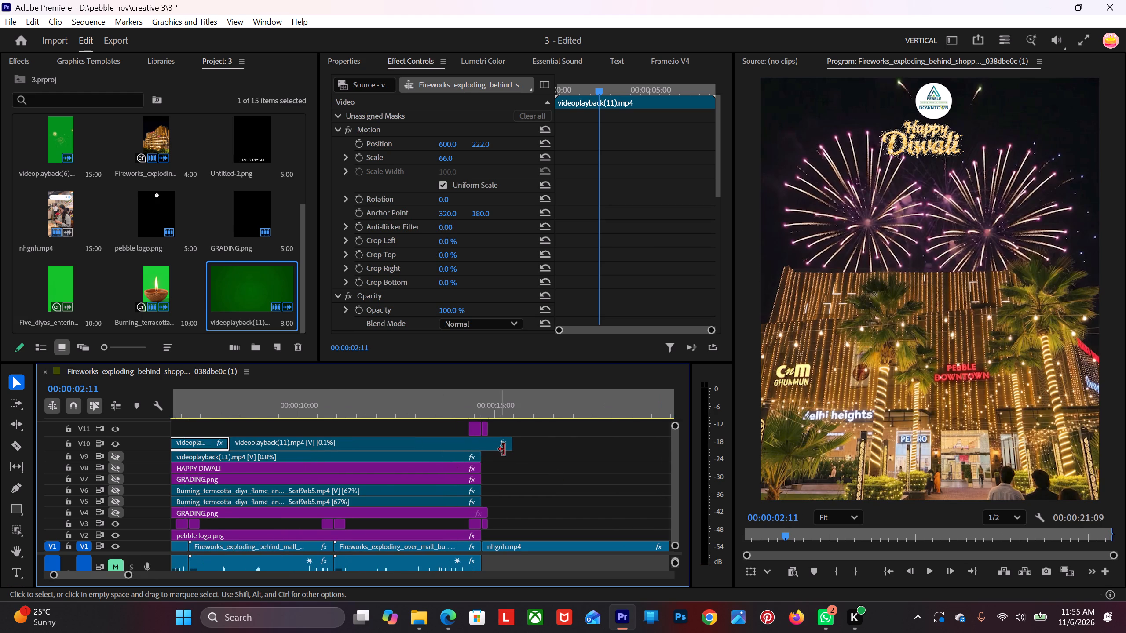
left_click_drag(510, 449, 478, 444)
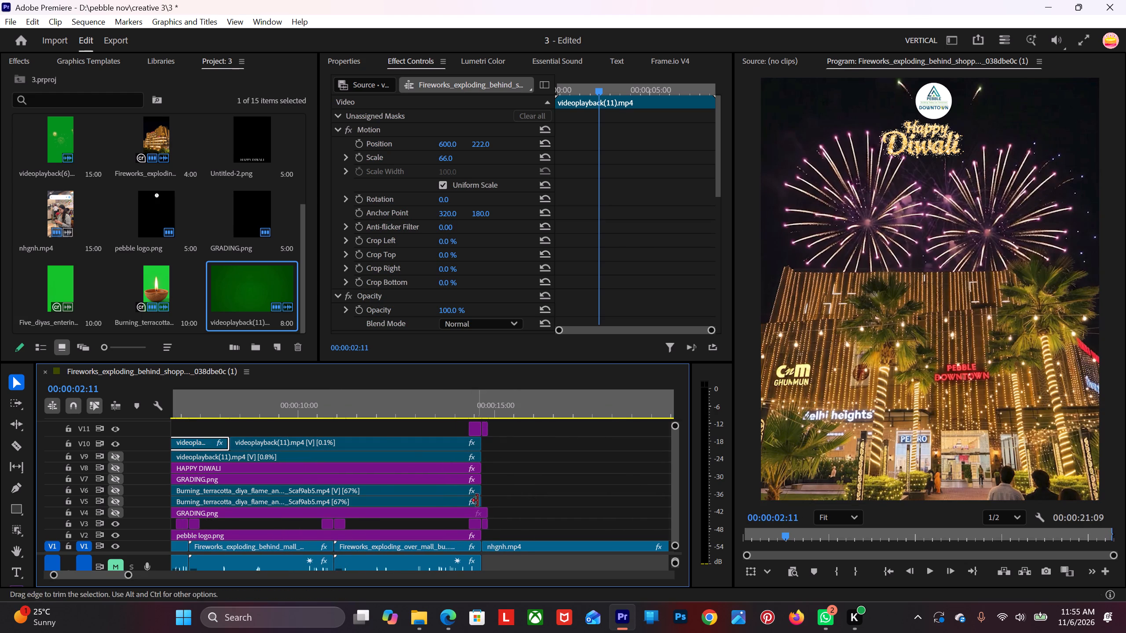
left_click_drag(392, 414, 485, 418)
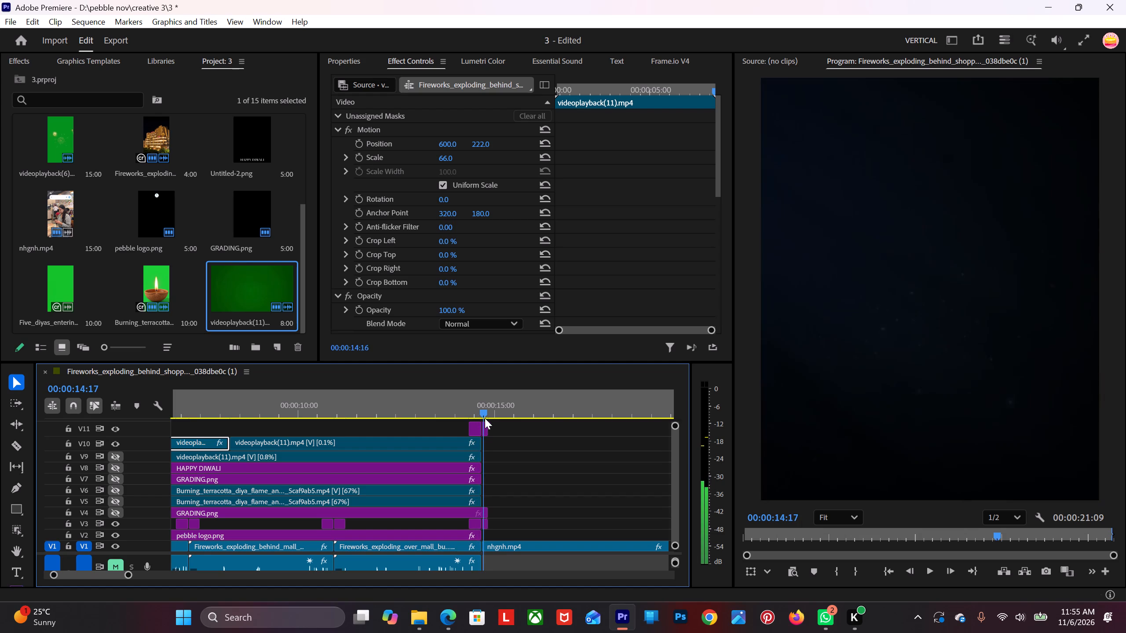
Check the fade at the cut into nhgnh.mp4 and delete the short V3 clip there, at about 00:00:14:11.
left_click_drag(485, 418, 463, 428)
key("space")
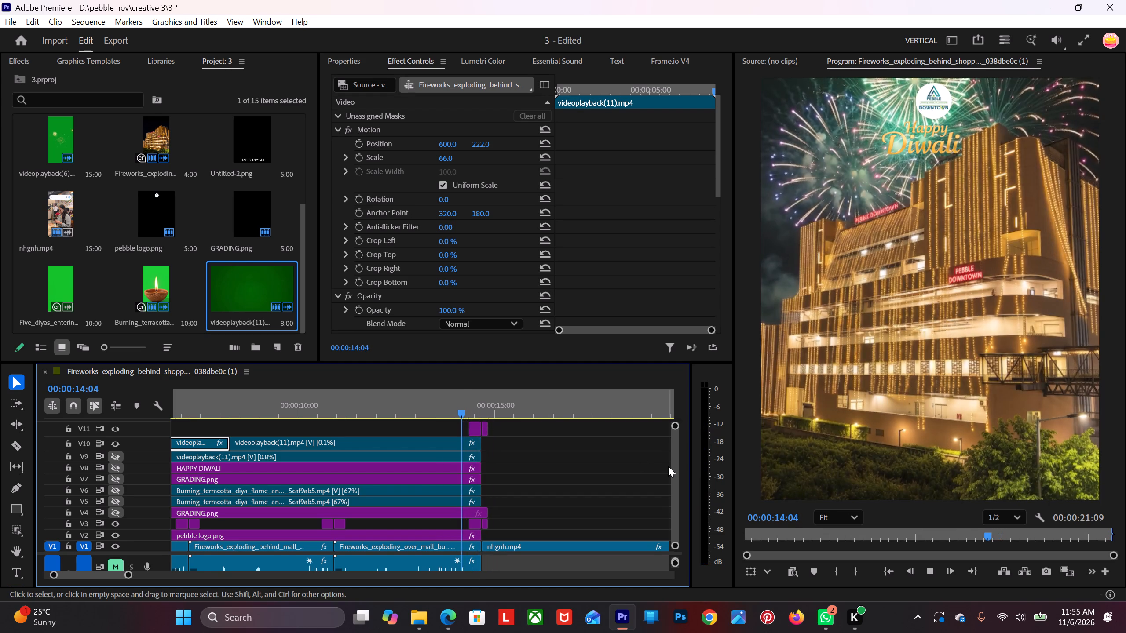
key("space")
left_click_drag(494, 410, 477, 418)
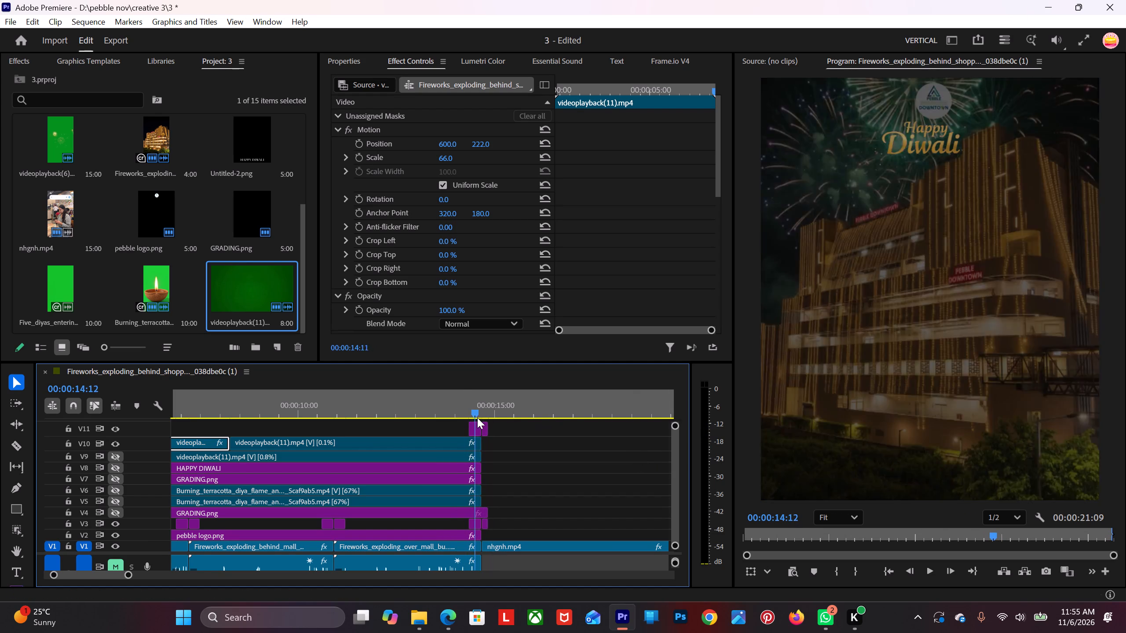
left_click_drag(477, 418, 476, 418)
left_click(474, 525)
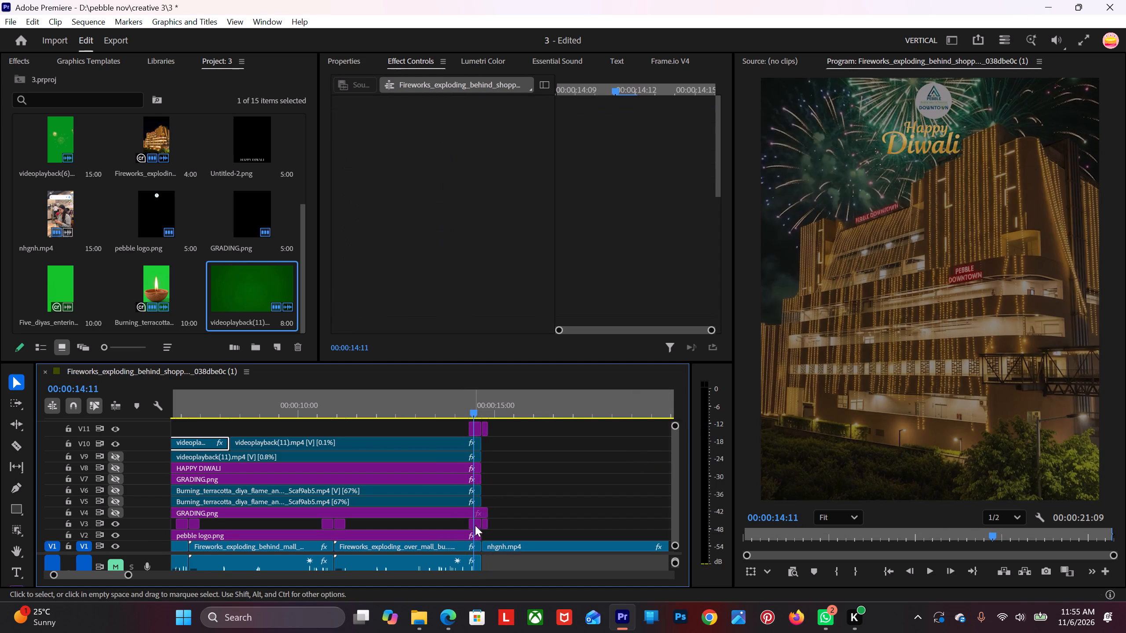
key("Delete")
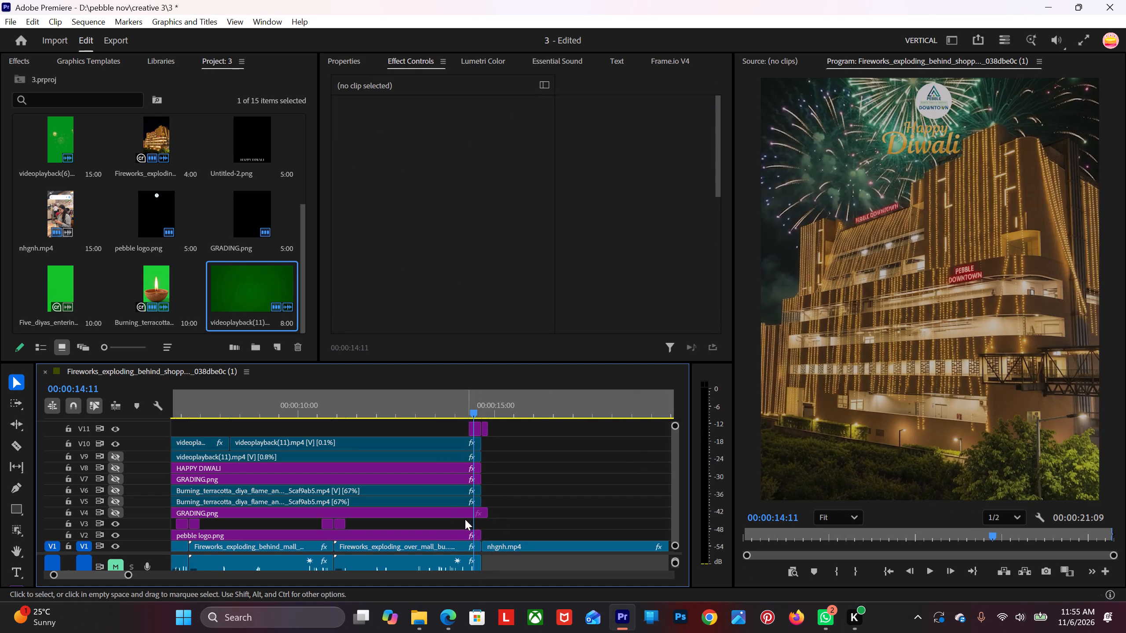
Play from the deleted V3 clip into the logo ending and look over the whole timeline.
key("space")
key("space")
scroll(479, 495, "down", 5, "alt")
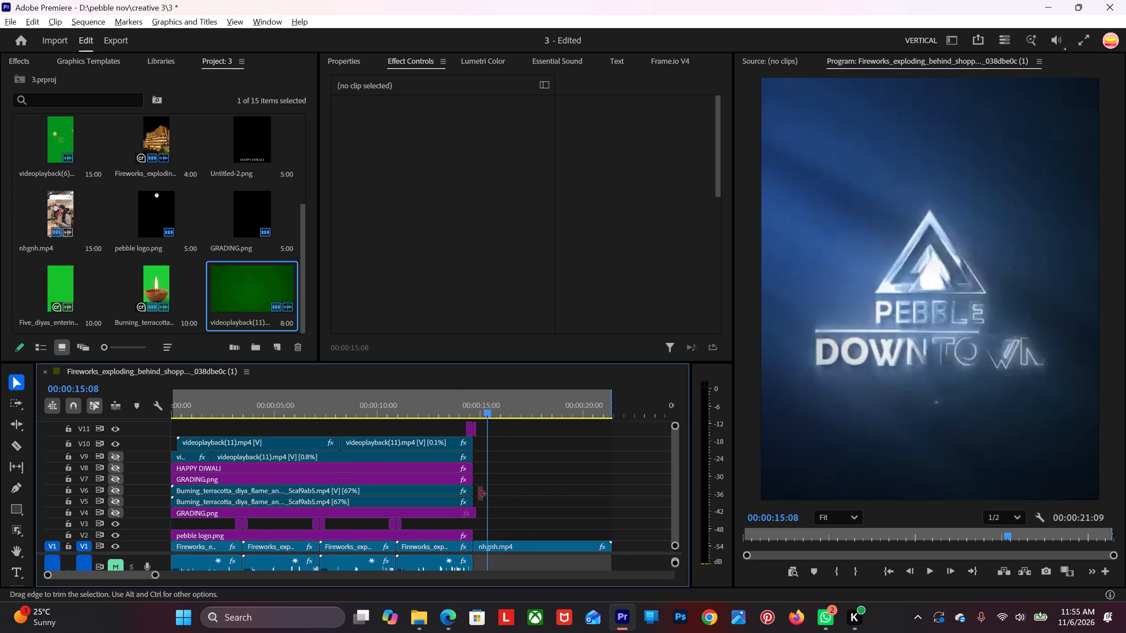
scroll(479, 494, "down", 6, "alt")
scroll(400, 497, "up", 13, "alt")
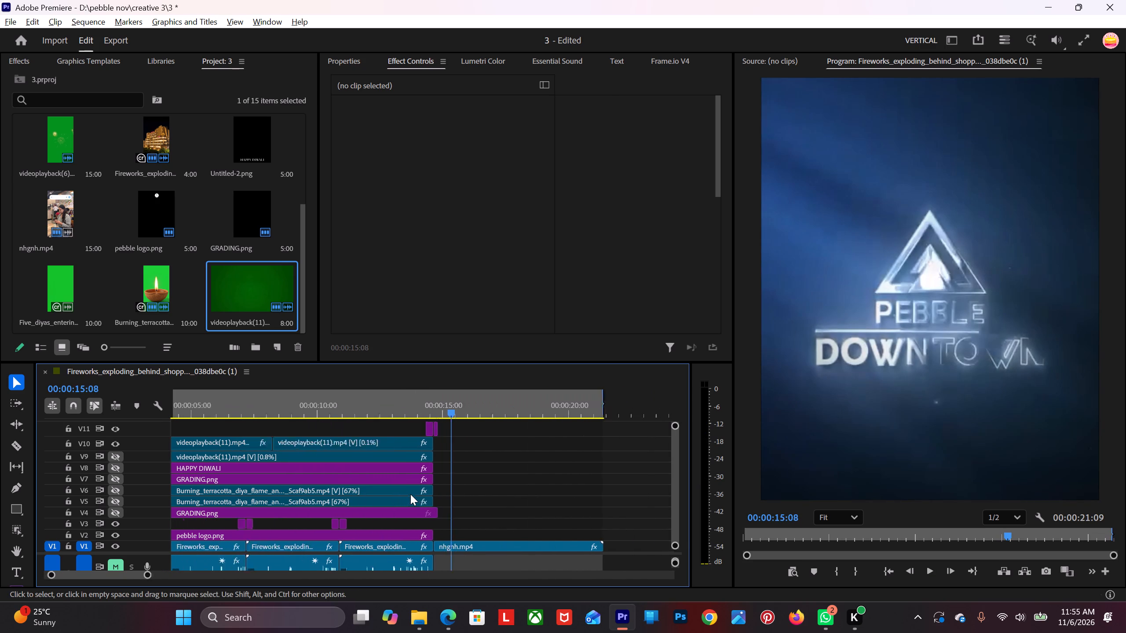
scroll(410, 494, "up", 8, "alt")
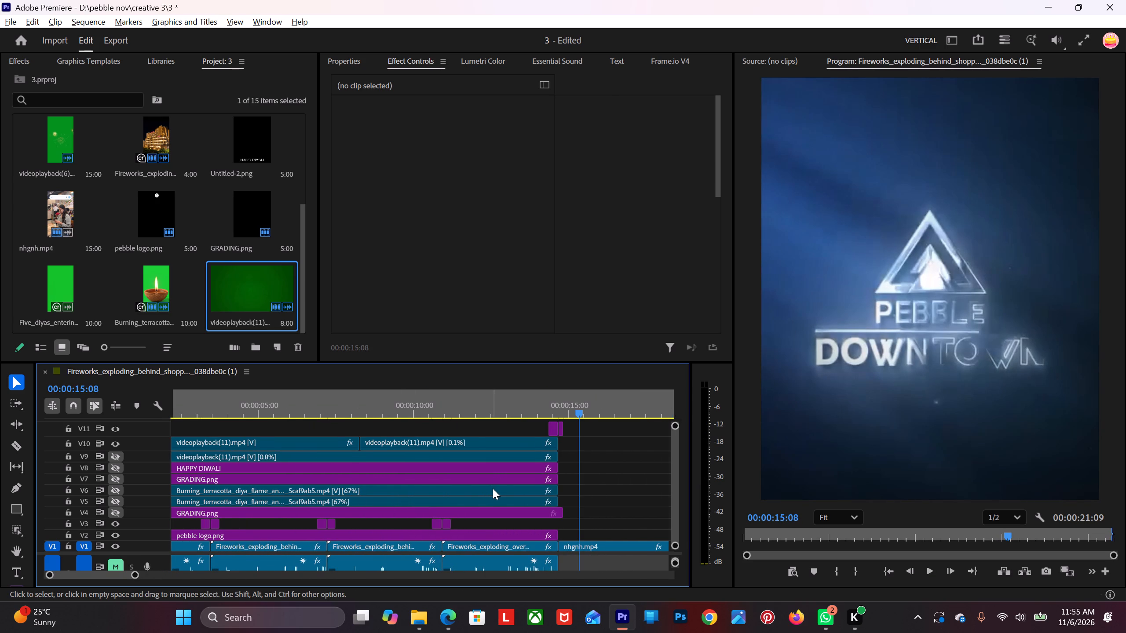
scroll(494, 494, "down", 5, "alt")
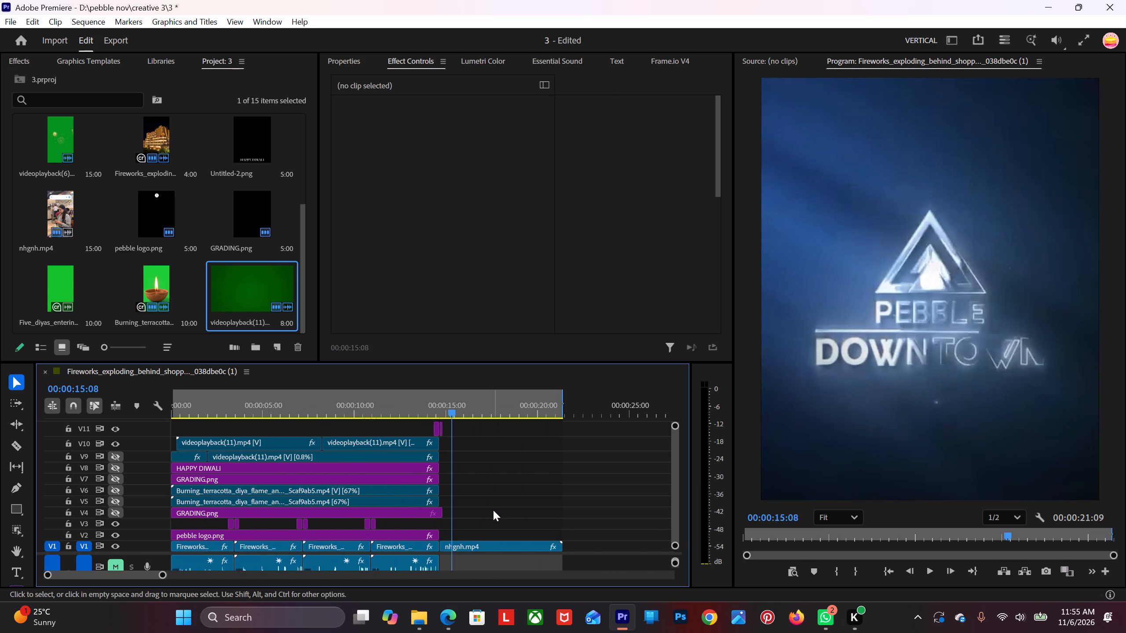
Export the sequence as an H.264 media file named "diwali....." into the creative 3 folder.
key("ctrl+m")
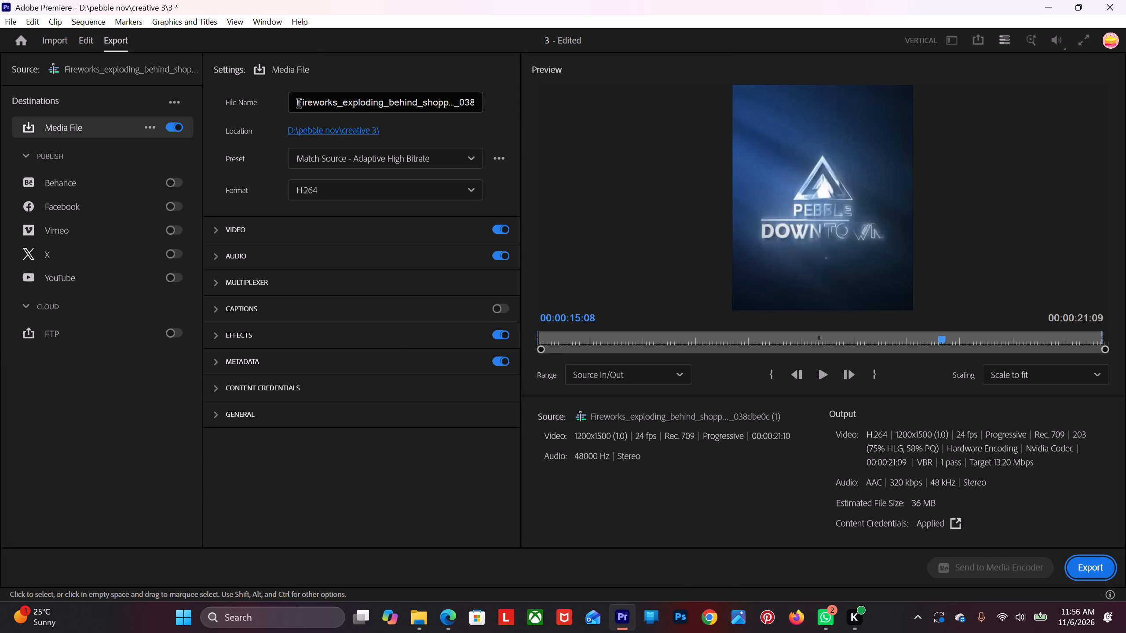
left_click_drag(296, 102, 568, 102)
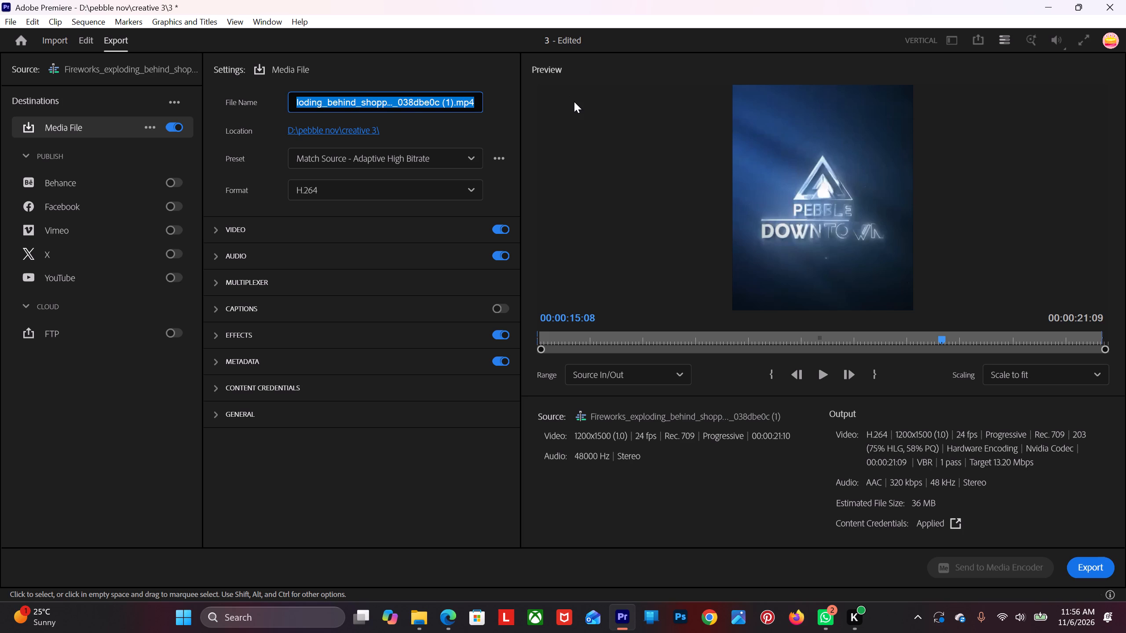
type("di")
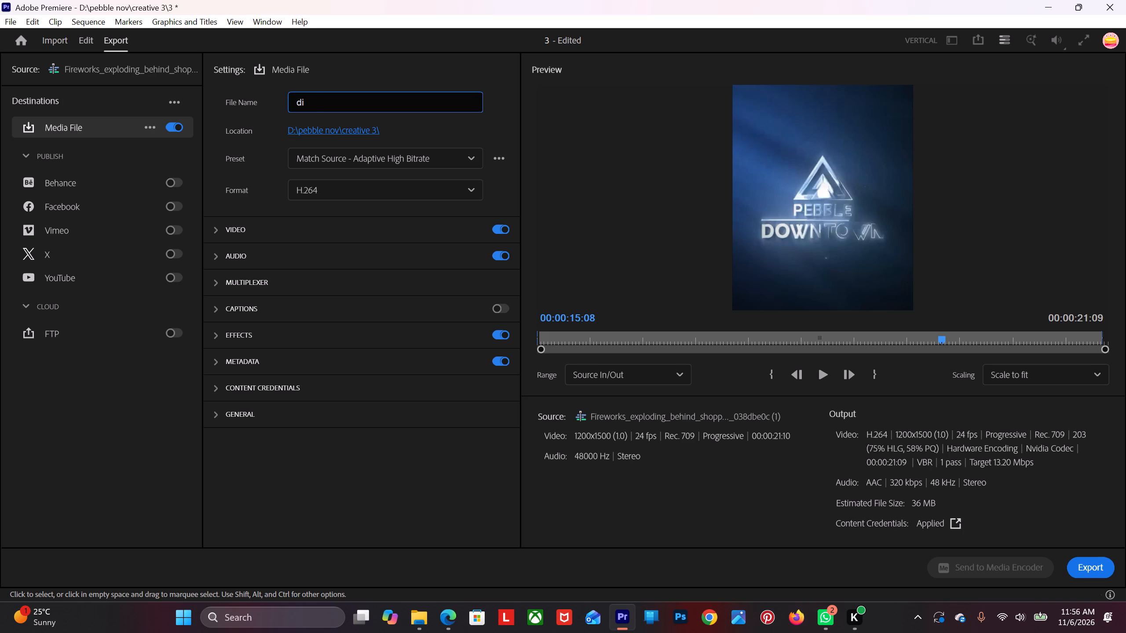
type("wali")
type(".....")
left_click(1082, 563)
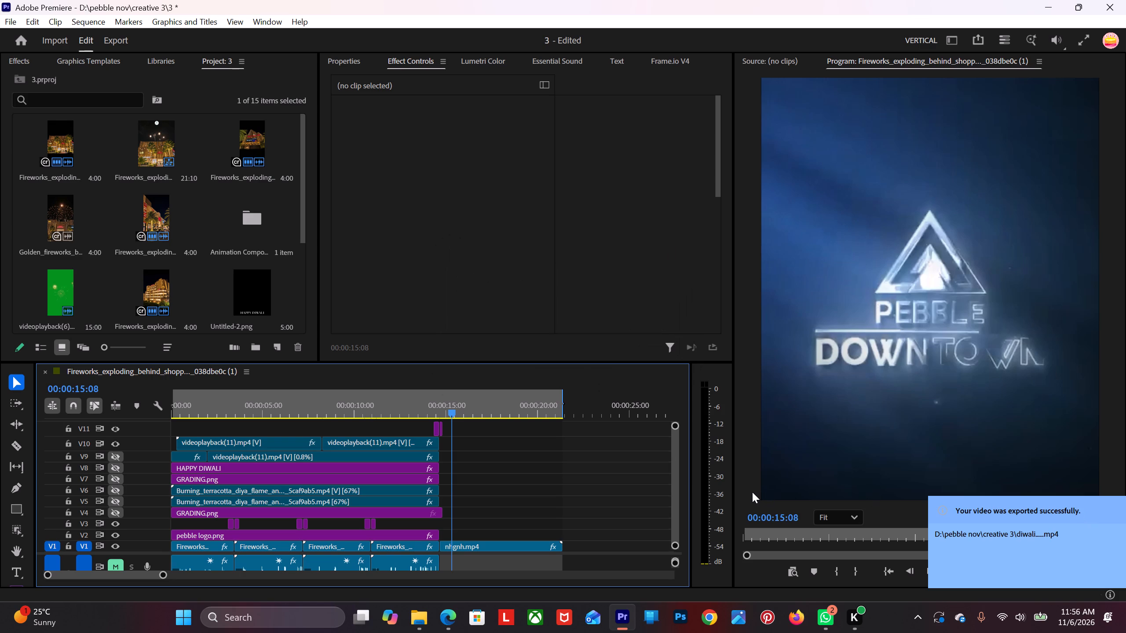
Save the project and close Premiere.
key("ctrl+s")
left_click(1125, 0)
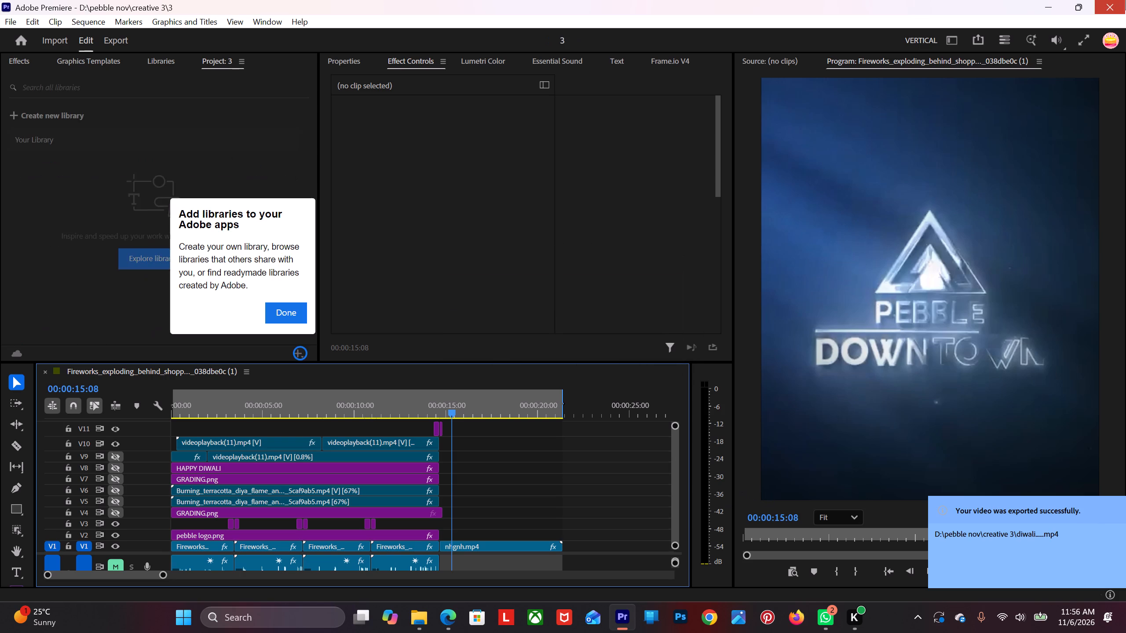
Close the Edge browser window holding the downloaded green-screen video.
left_click(1125, 0)
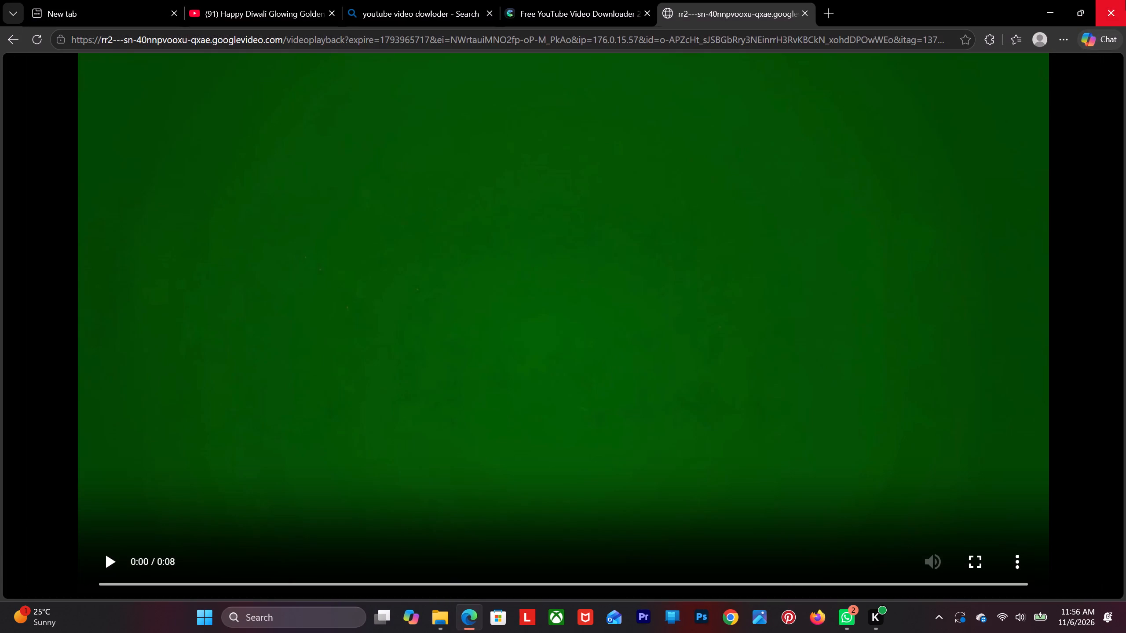